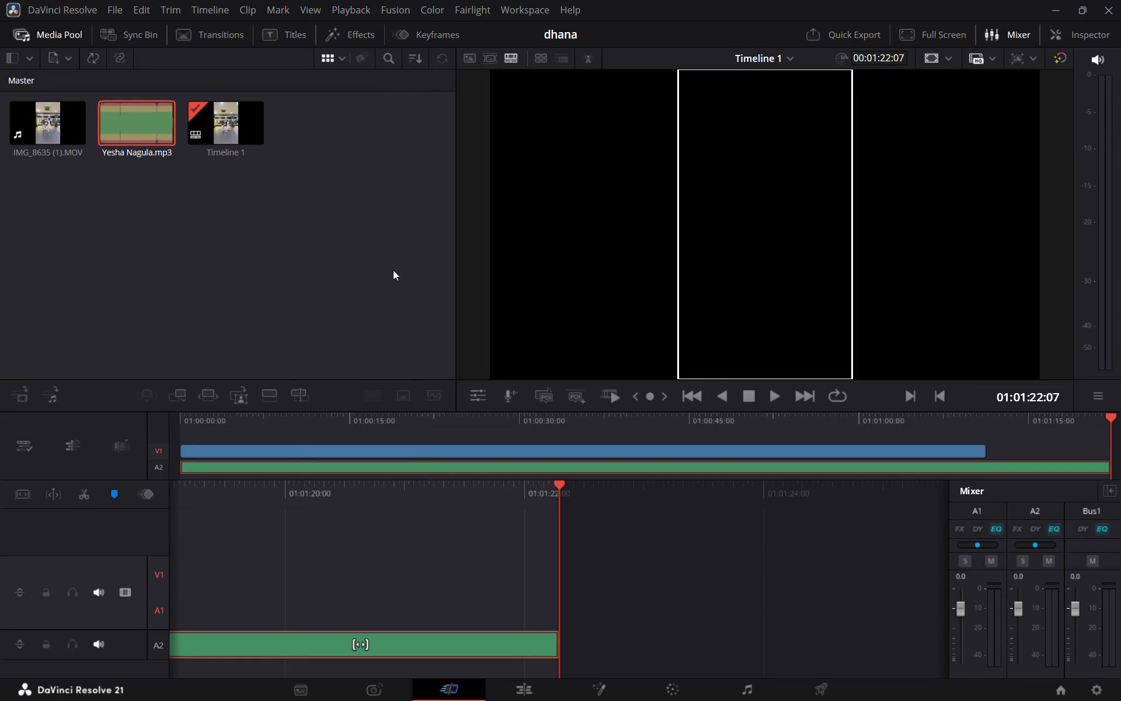
Move the playhead back to the start of Timeline 1 and play the dance video with its music track.
{"action": "scroll", "coordinate": [567, 549], "scroll_direction": "right", "scroll_amount": 9}
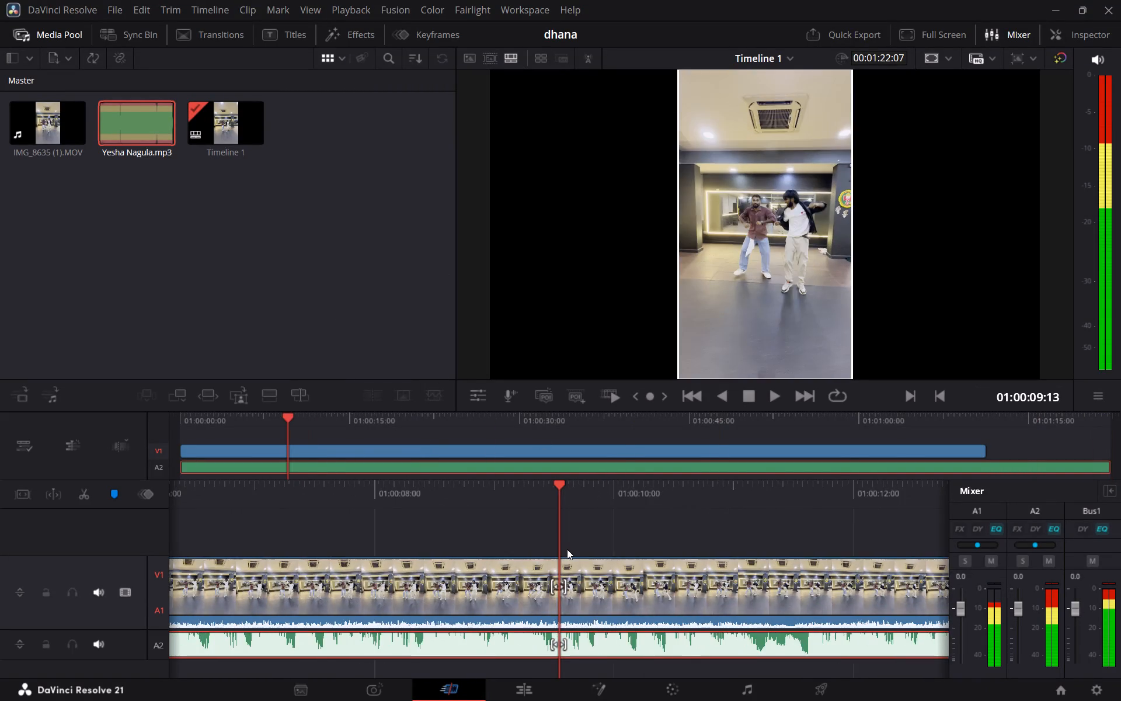
{"action": "scroll", "coordinate": [567, 549], "scroll_direction": "right", "scroll_amount": 12}
{"action": "key", "text": "space"}
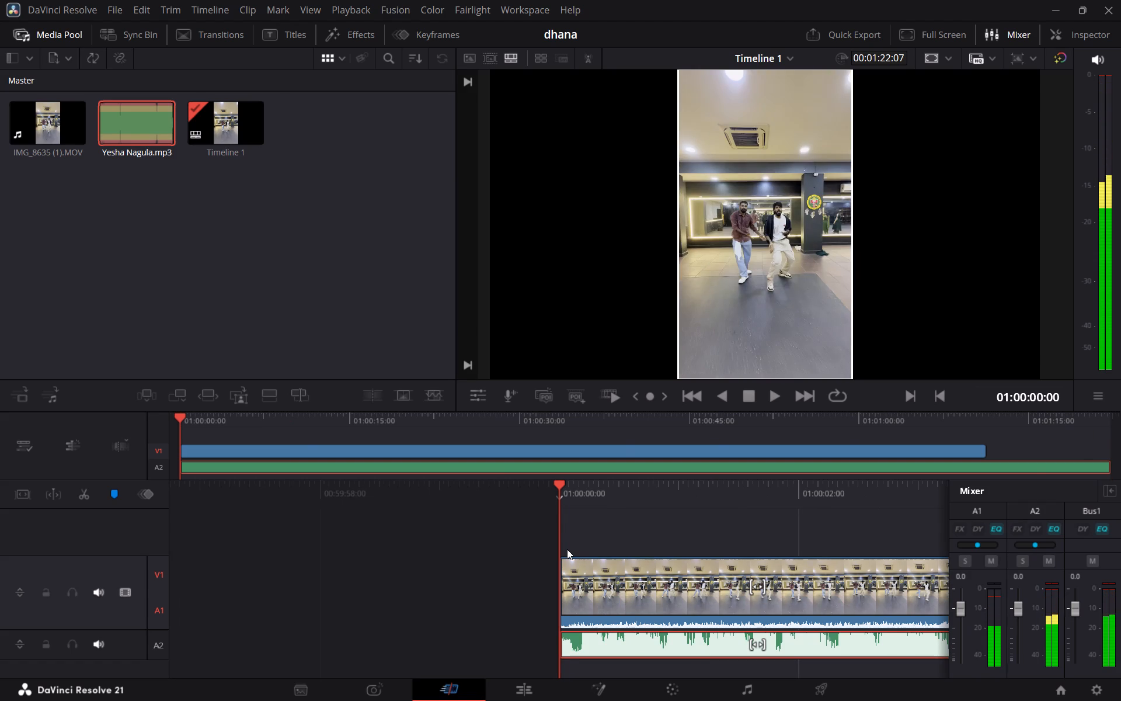
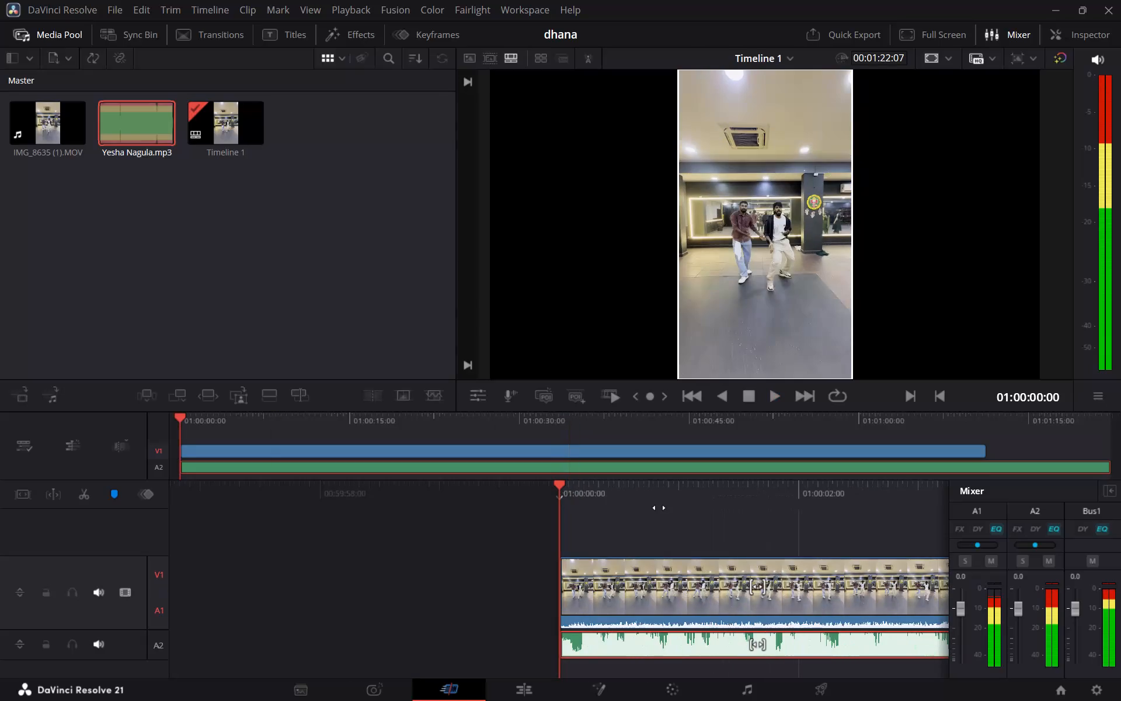
Play the dance video with its music from the timeline start and stop at about 01:00:34:07.
{"action": "scroll", "coordinate": [659, 508], "scroll_direction": "right", "scroll_amount": 3}
{"action": "key", "text": "space"}
{"action": "key", "text": "space"}
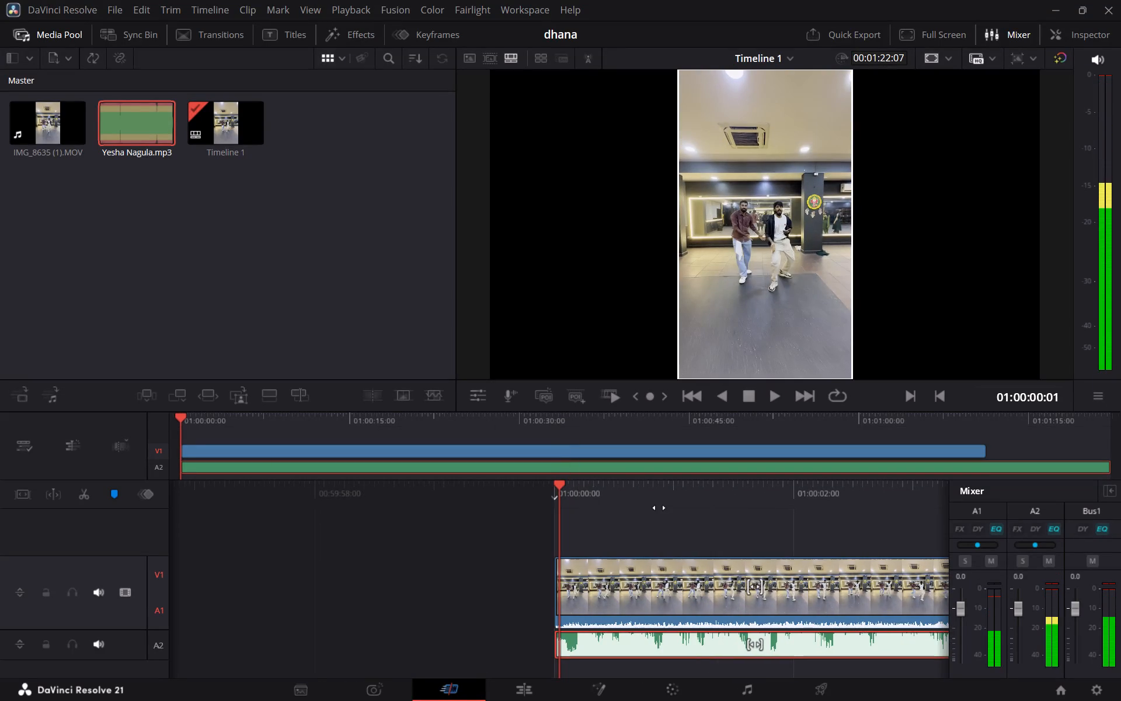
{"action": "key", "text": "space"}
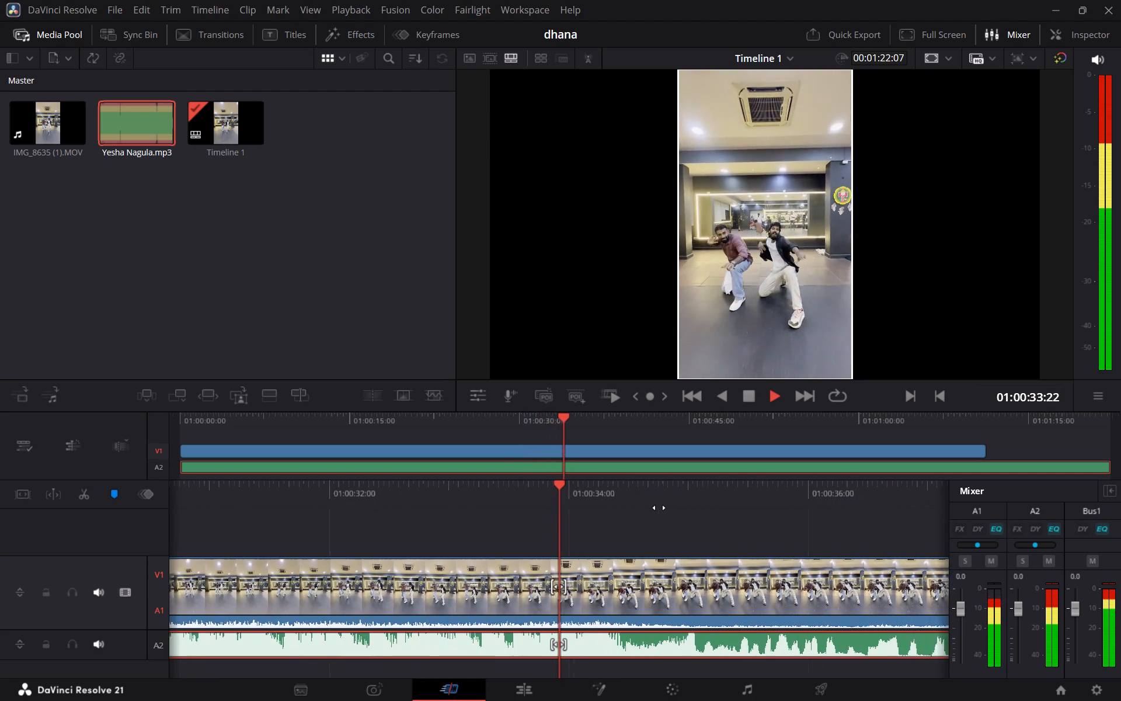
{"action": "key", "text": "space"}
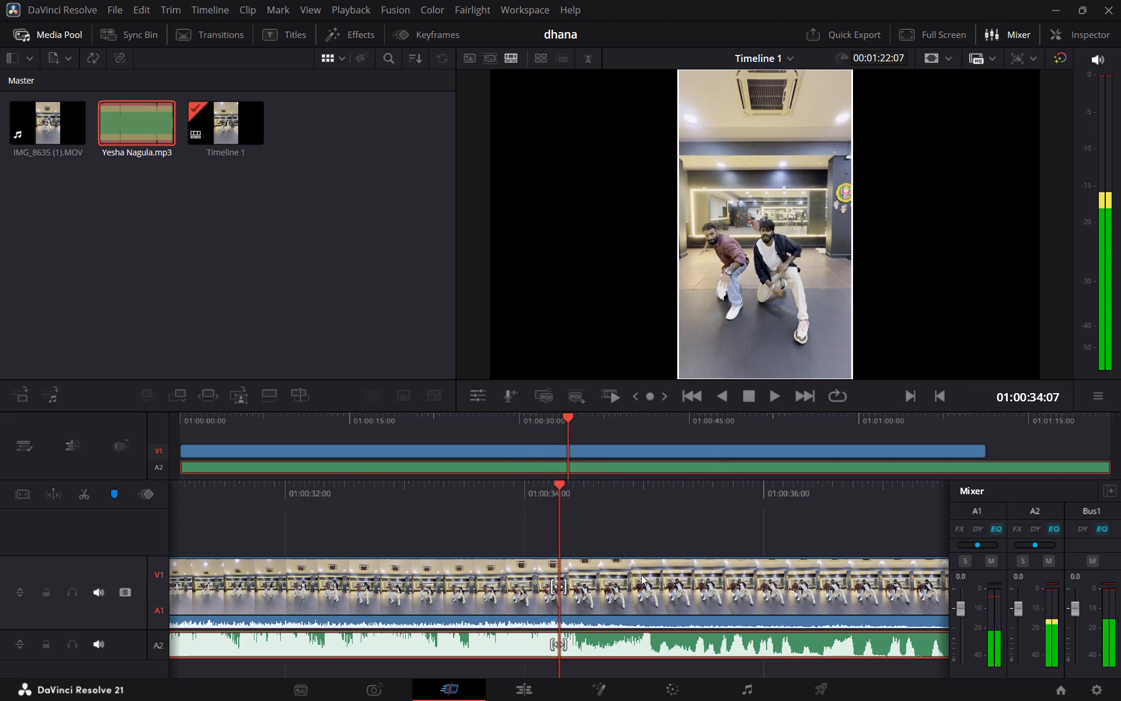
Move the playhead back to 01:00:32:13 and split the V1 dance clip there.
{"action": "scroll", "coordinate": [641, 575], "scroll_direction": "right", "scroll_amount": 2}
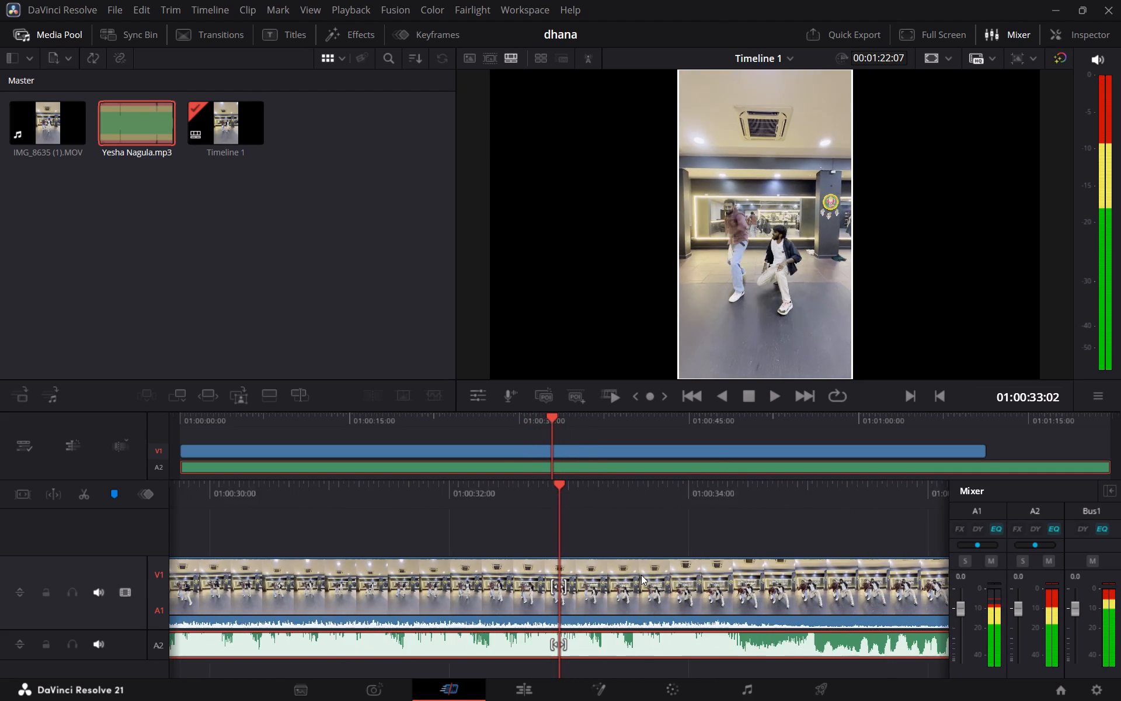
{"action": "scroll", "coordinate": [641, 575], "scroll_direction": "right", "scroll_amount": 2}
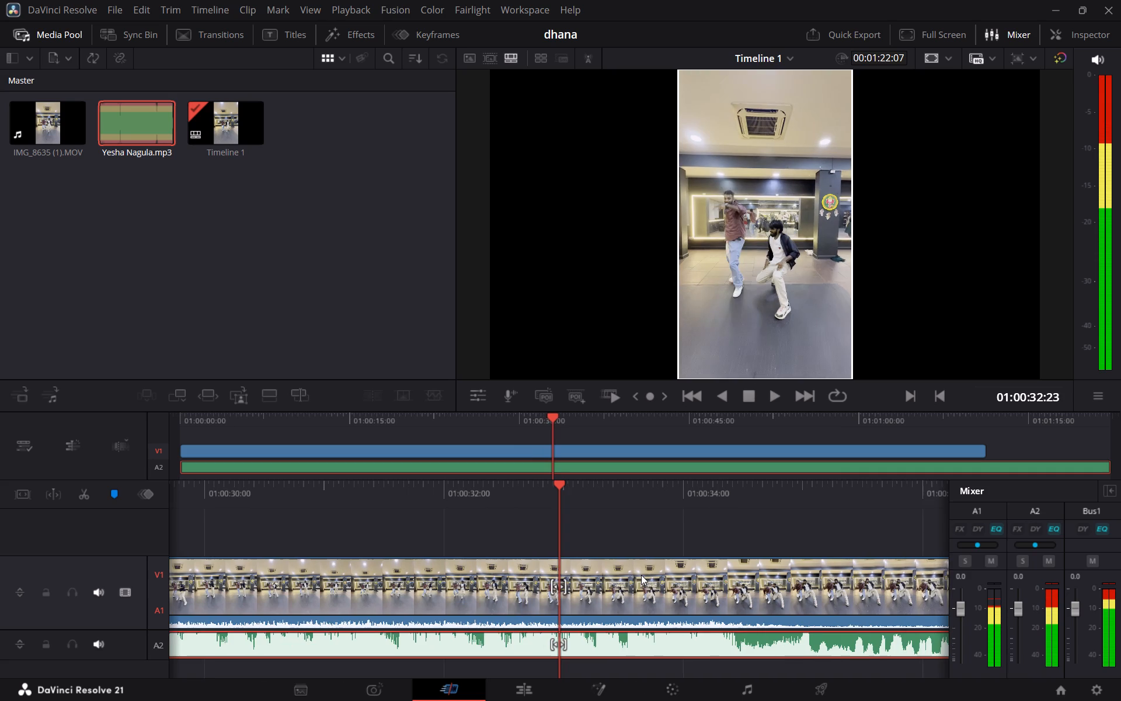
{"action": "scroll", "coordinate": [641, 575], "scroll_direction": "right", "scroll_amount": 2}
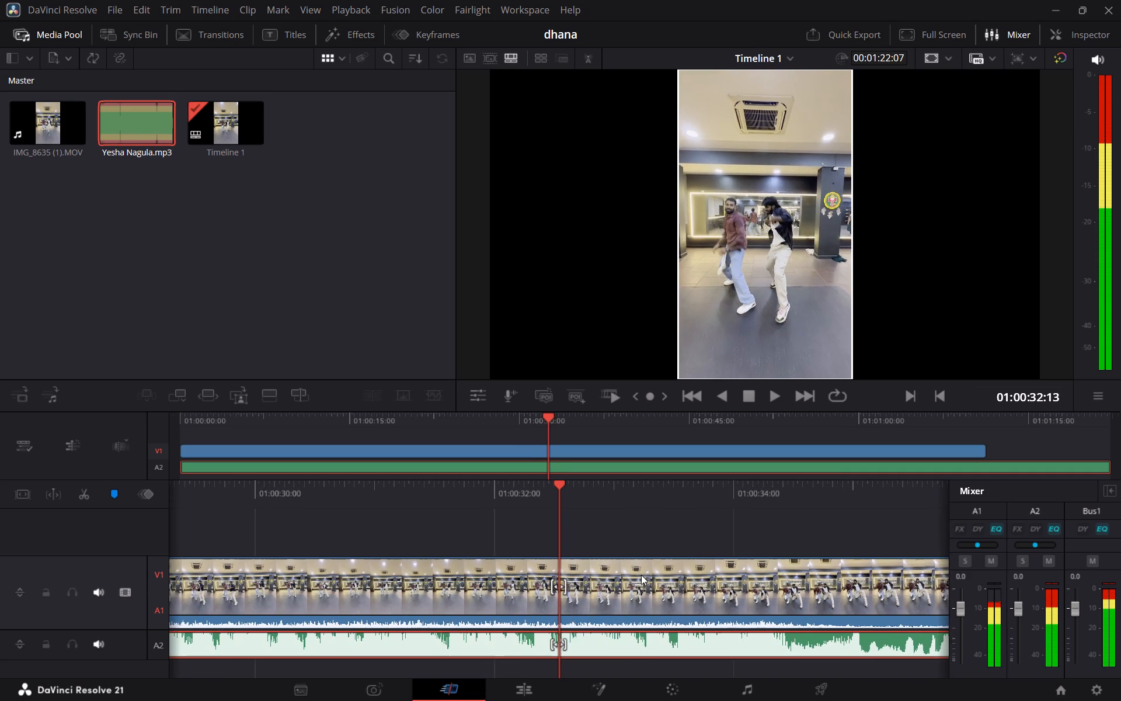
{"action": "scroll", "coordinate": [641, 575], "scroll_direction": "right", "scroll_amount": 2}
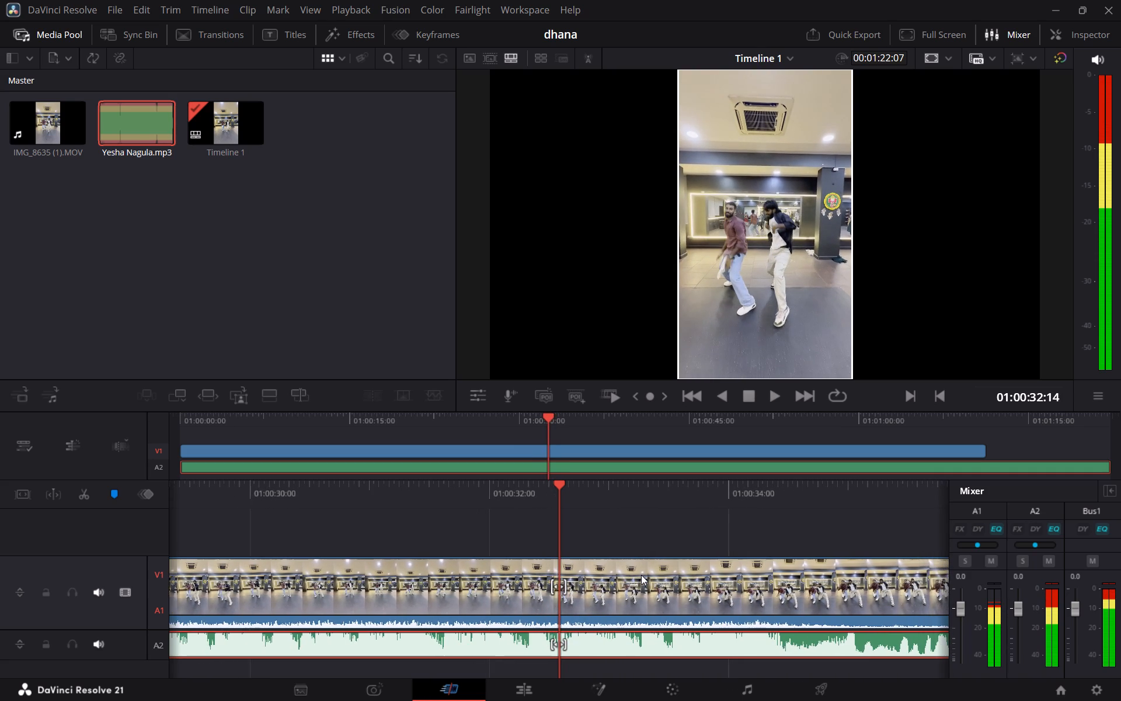
{"action": "scroll", "coordinate": [641, 575], "scroll_direction": "right", "scroll_amount": 1}
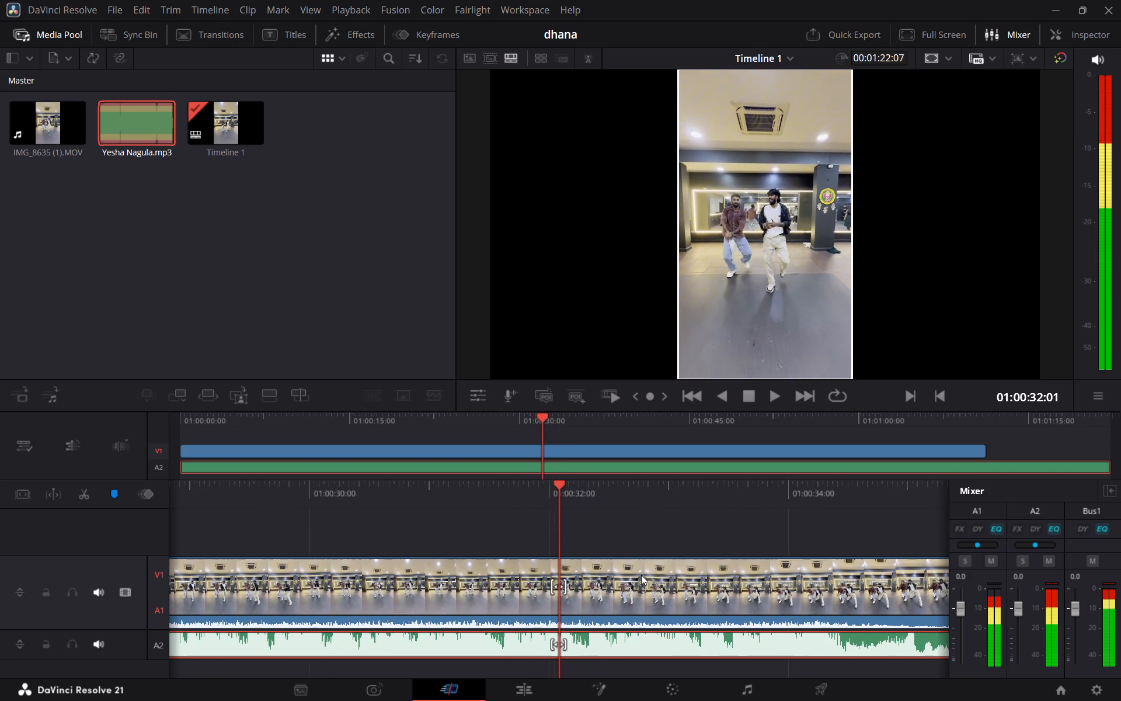
{"action": "scroll", "coordinate": [641, 575], "scroll_direction": "right", "scroll_amount": 1}
{"action": "key", "text": "space"}
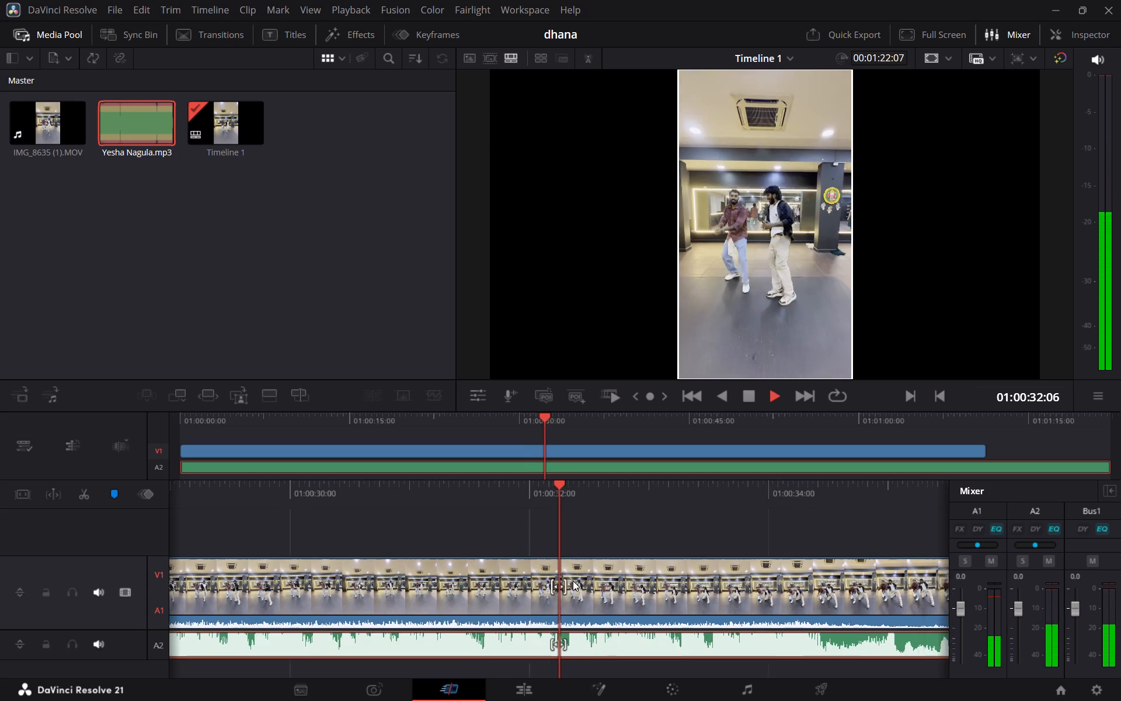
{"action": "key", "text": "space"}
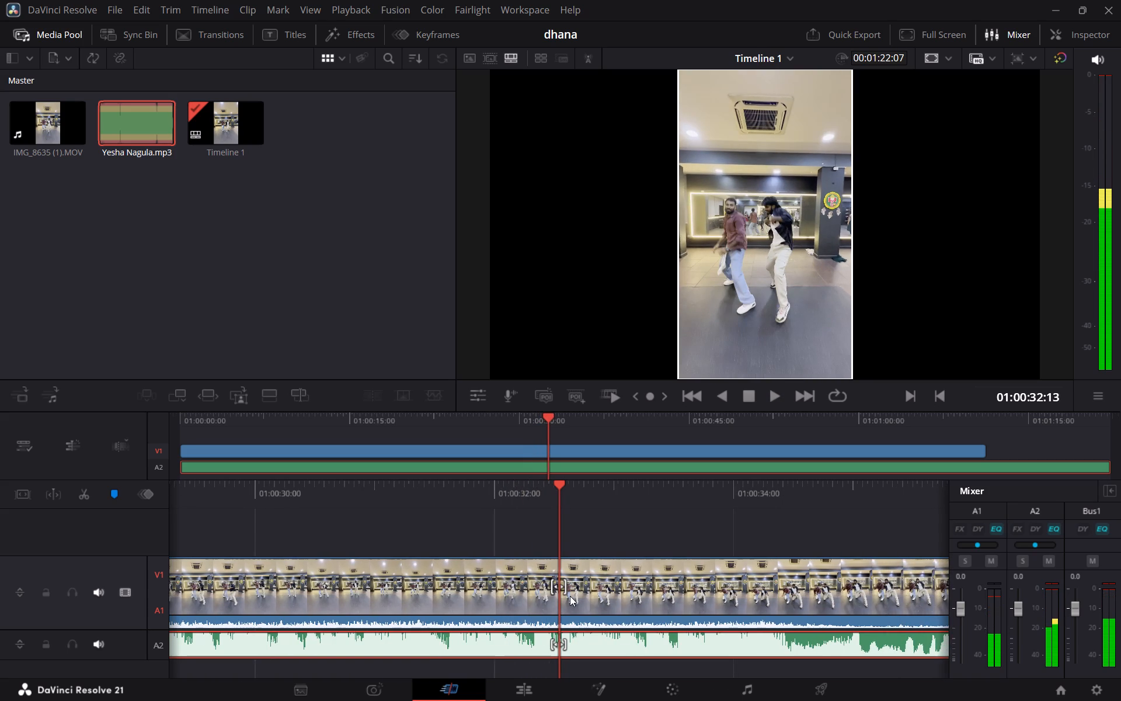
{"action": "left_click", "coordinate": [570, 596]}
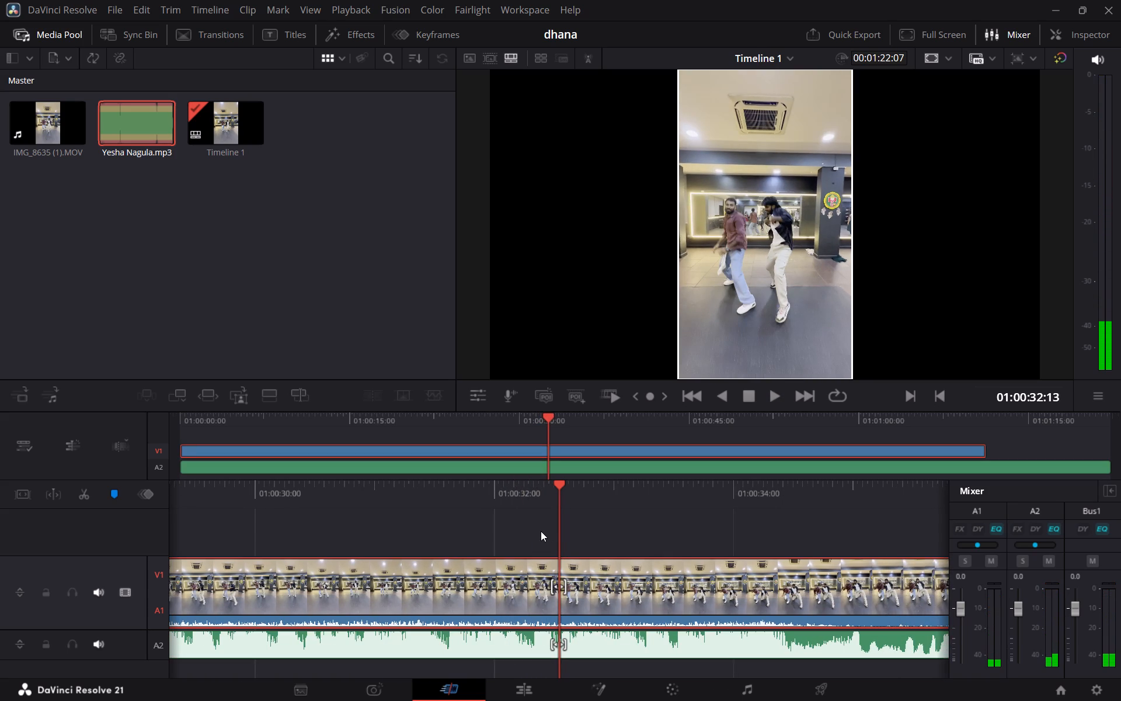
{"action": "key", "text": "ctrl+b"}
Replay from the timeline start, stop at 01:00:08:06 and split the first V1 clip there.
{"action": "scroll", "coordinate": [469, 565], "scroll_direction": "right", "scroll_amount": 4}
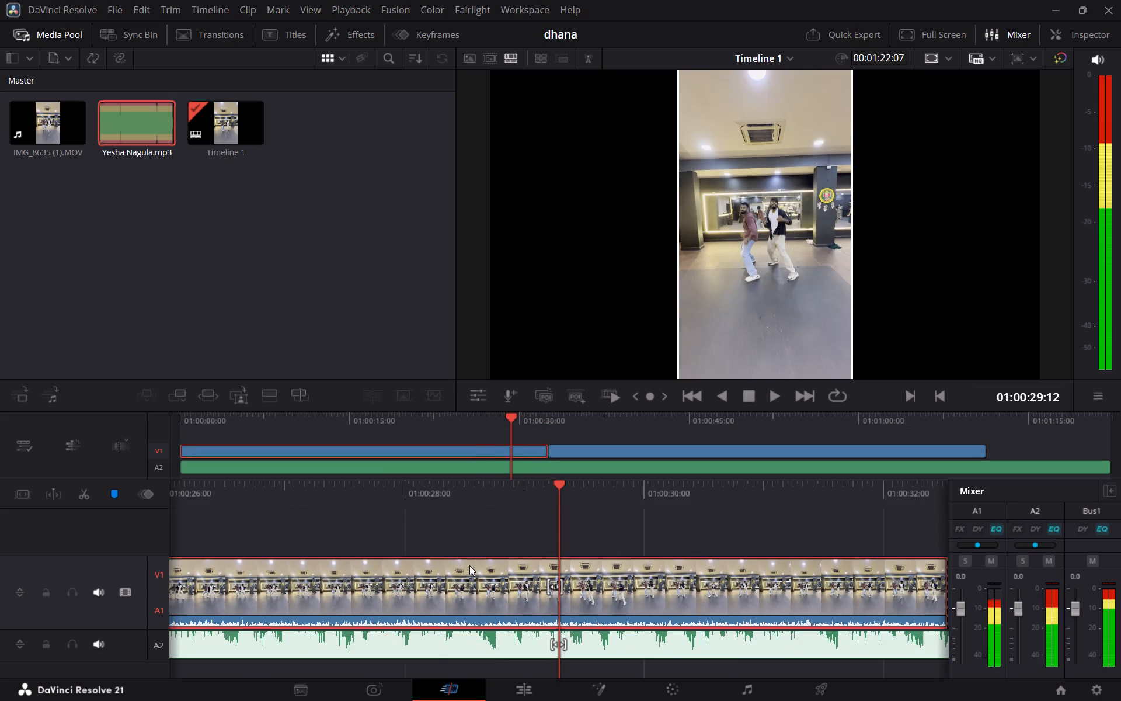
{"action": "scroll", "coordinate": [469, 565], "scroll_direction": "right", "scroll_amount": 20}
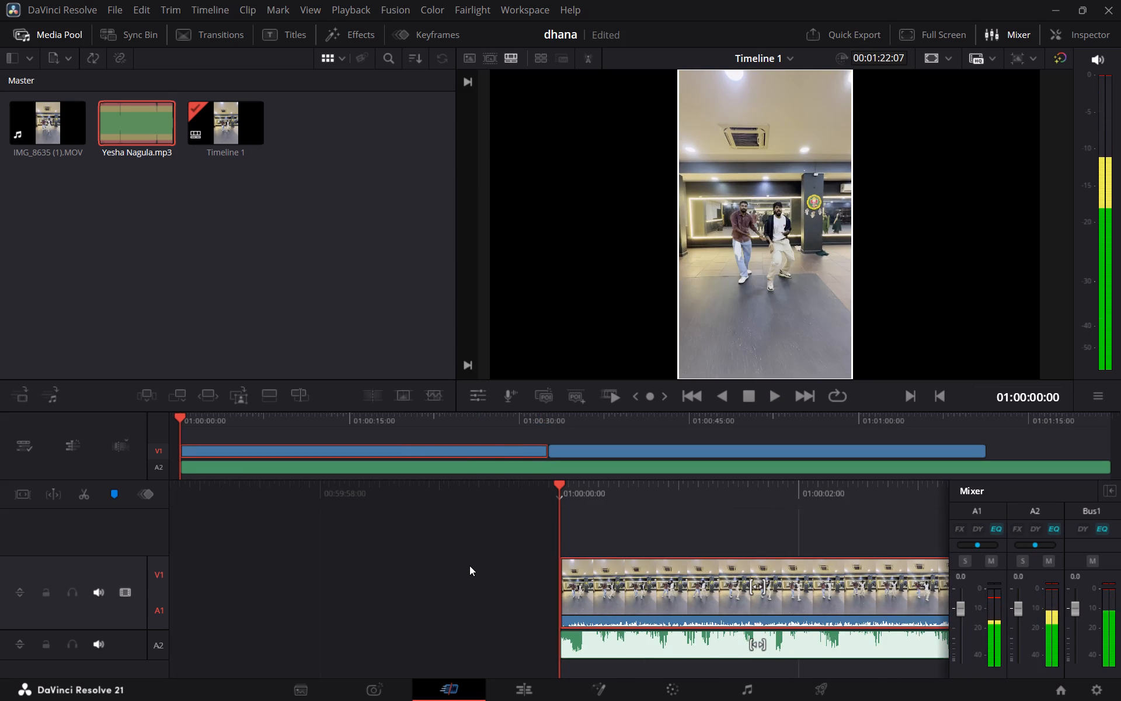
{"action": "key", "text": "space"}
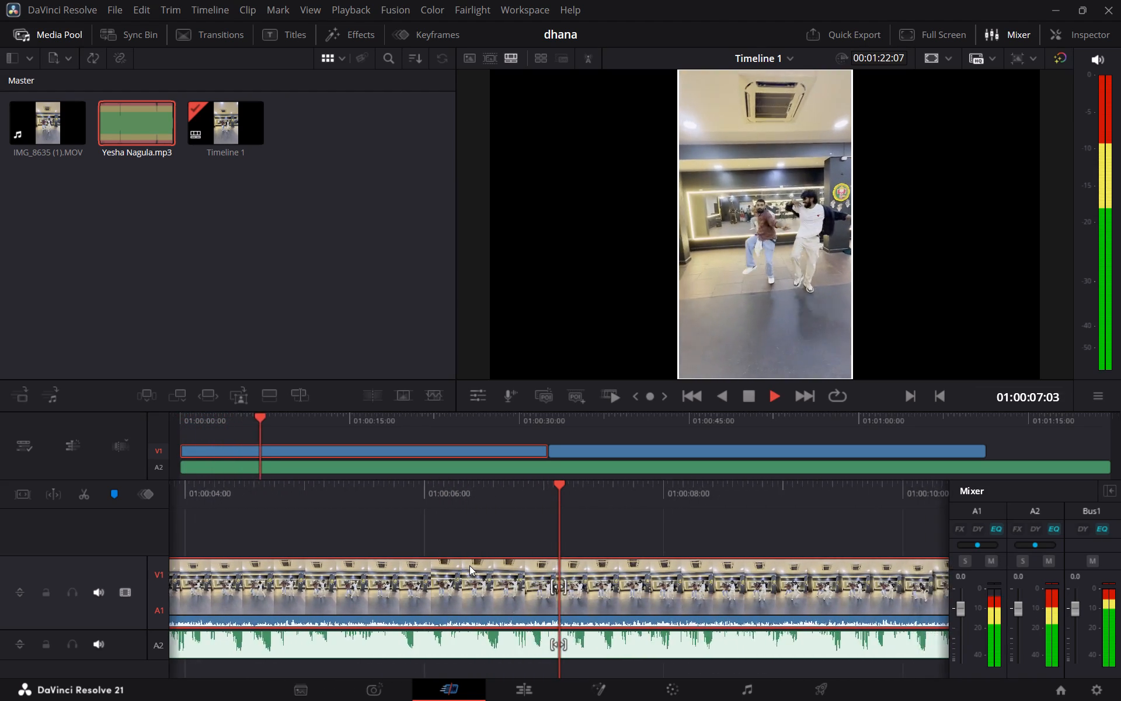
{"action": "key", "text": "space"}
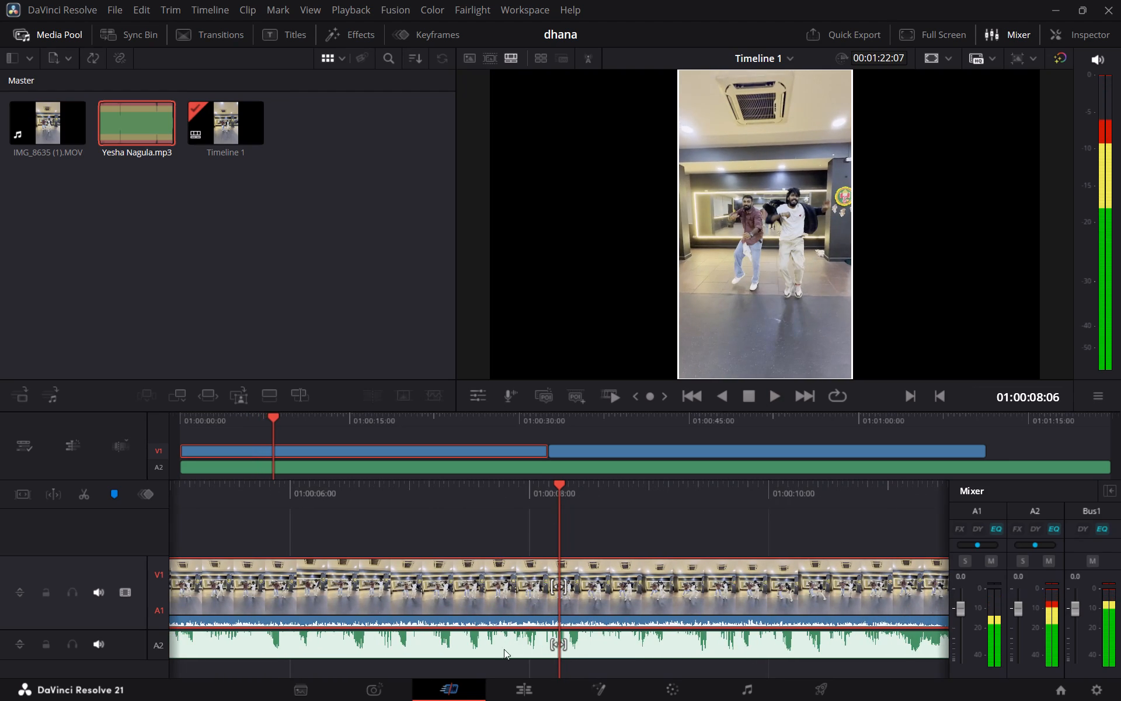
{"action": "key", "text": "ctrl+b"}
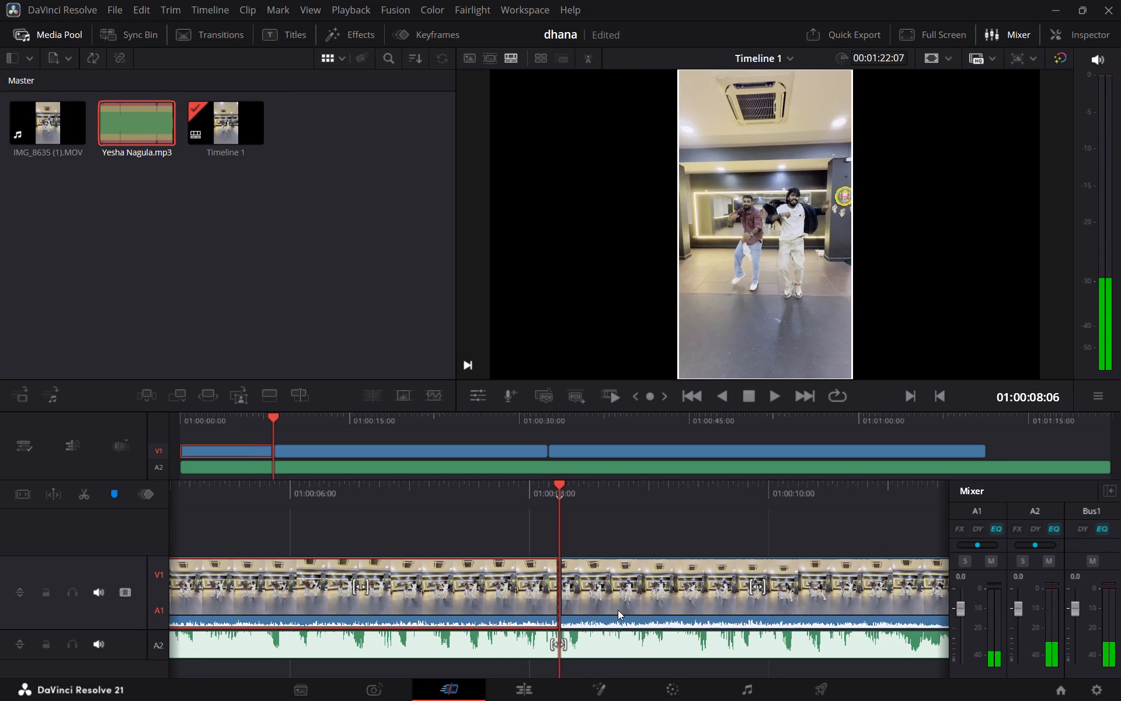
Play on through the second V1 clip, bring the playhead back to 01:00:20:00 and split the clip there.
{"action": "key", "text": "space"}
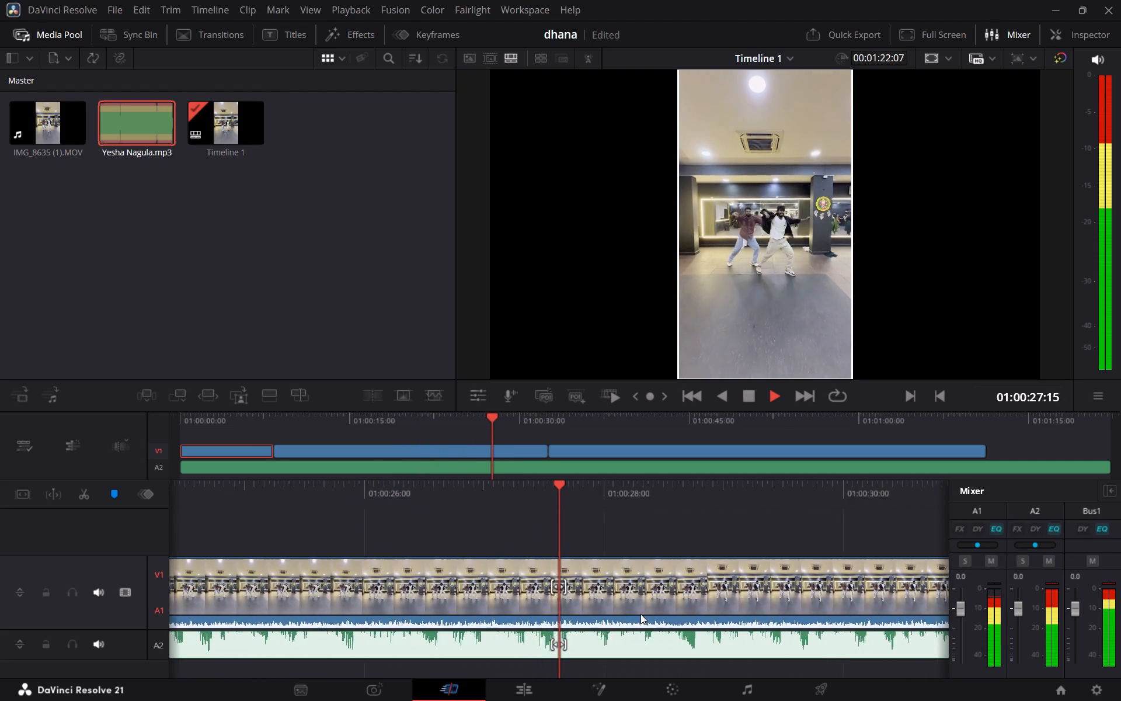
{"action": "scroll", "coordinate": [640, 614], "scroll_direction": "right", "scroll_amount": 6}
{"action": "scroll", "coordinate": [640, 614], "scroll_direction": "left", "scroll_amount": 1}
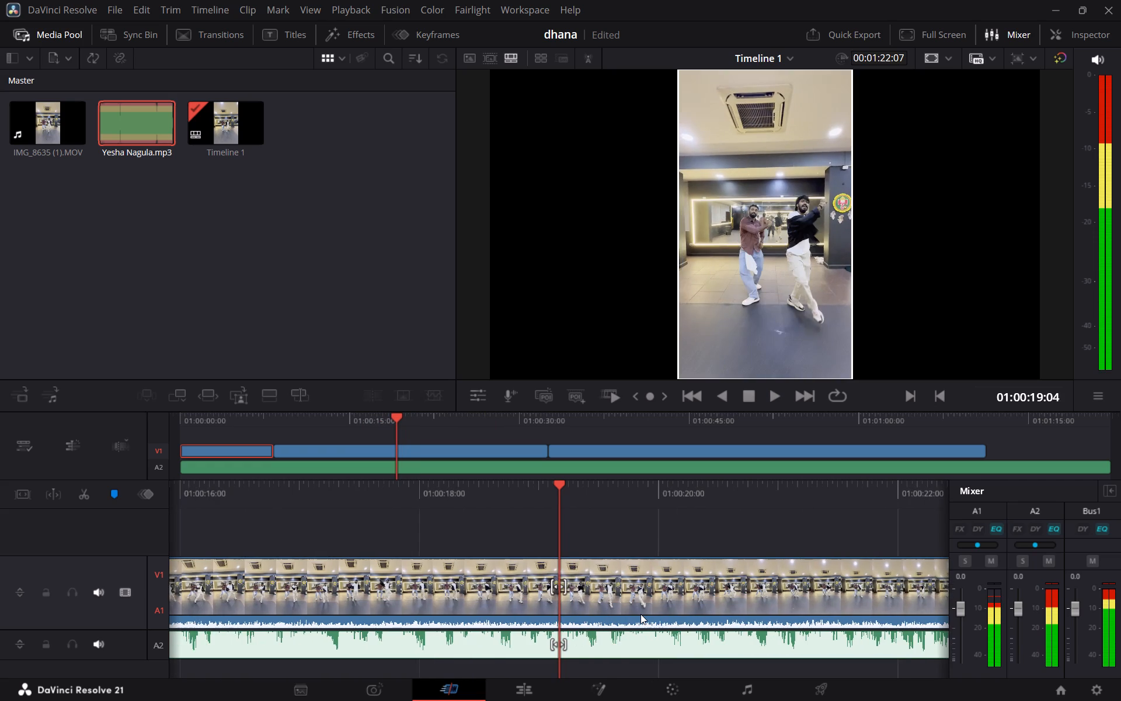
{"action": "scroll", "coordinate": [640, 614], "scroll_direction": "left", "scroll_amount": 1}
{"action": "key", "text": "space"}
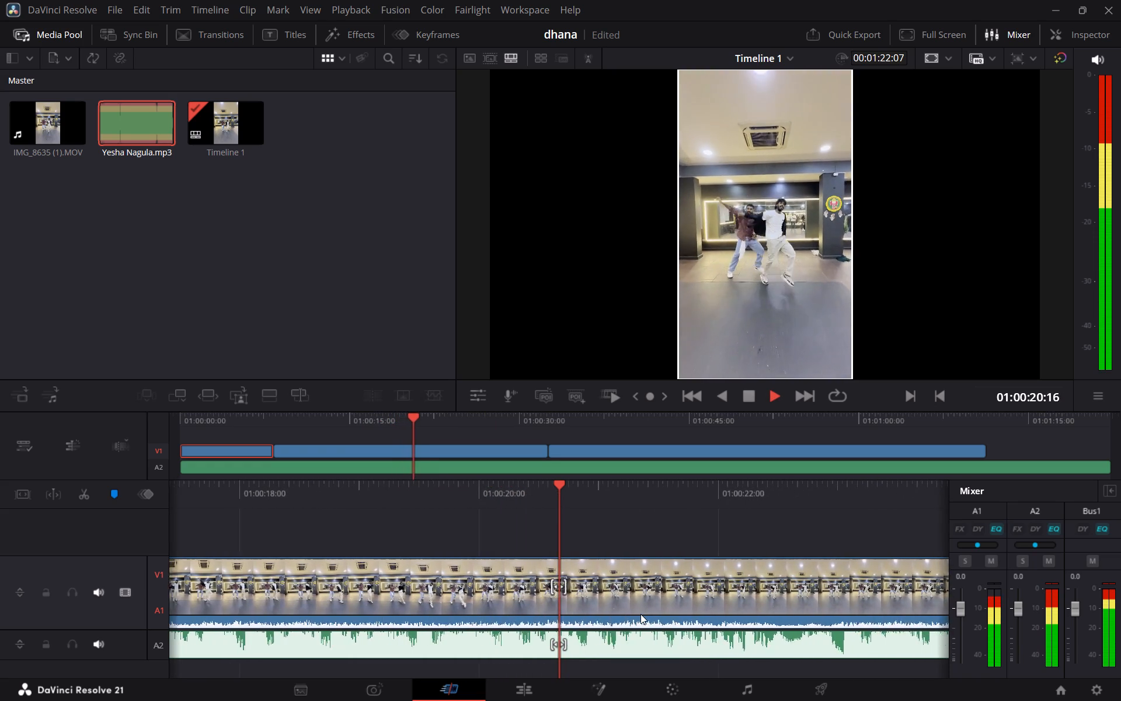
{"action": "key", "text": "space"}
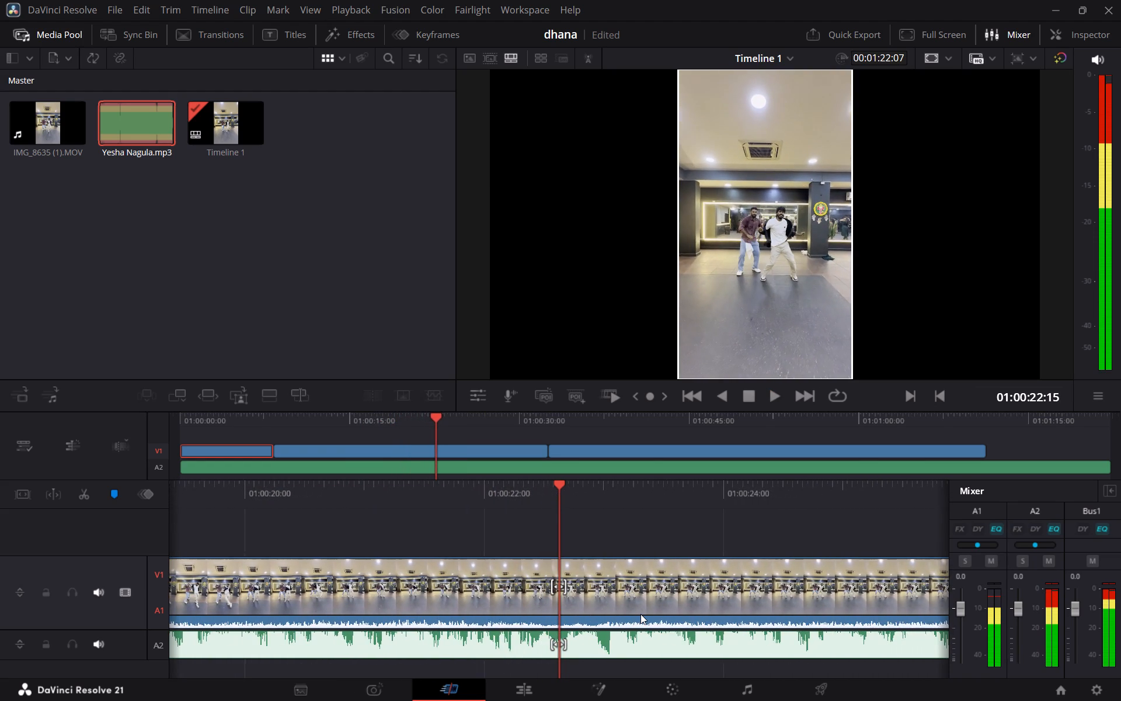
{"action": "scroll", "coordinate": [640, 614], "scroll_direction": "right", "scroll_amount": 1}
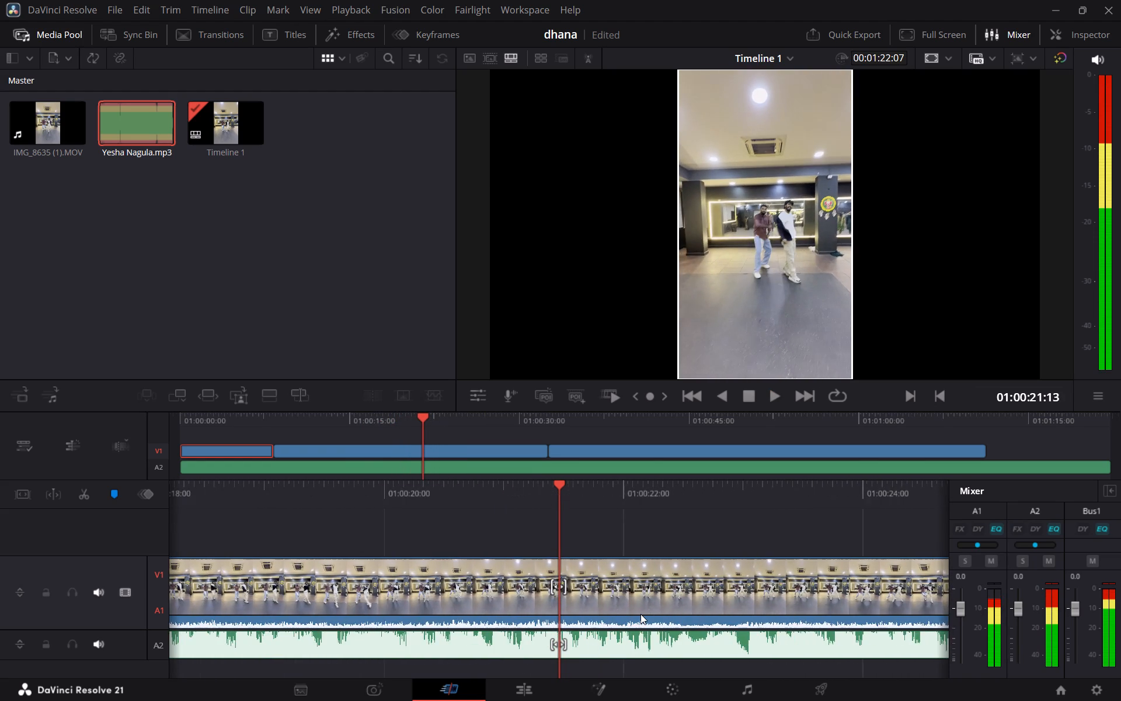
{"action": "scroll", "coordinate": [640, 614], "scroll_direction": "right", "scroll_amount": 1}
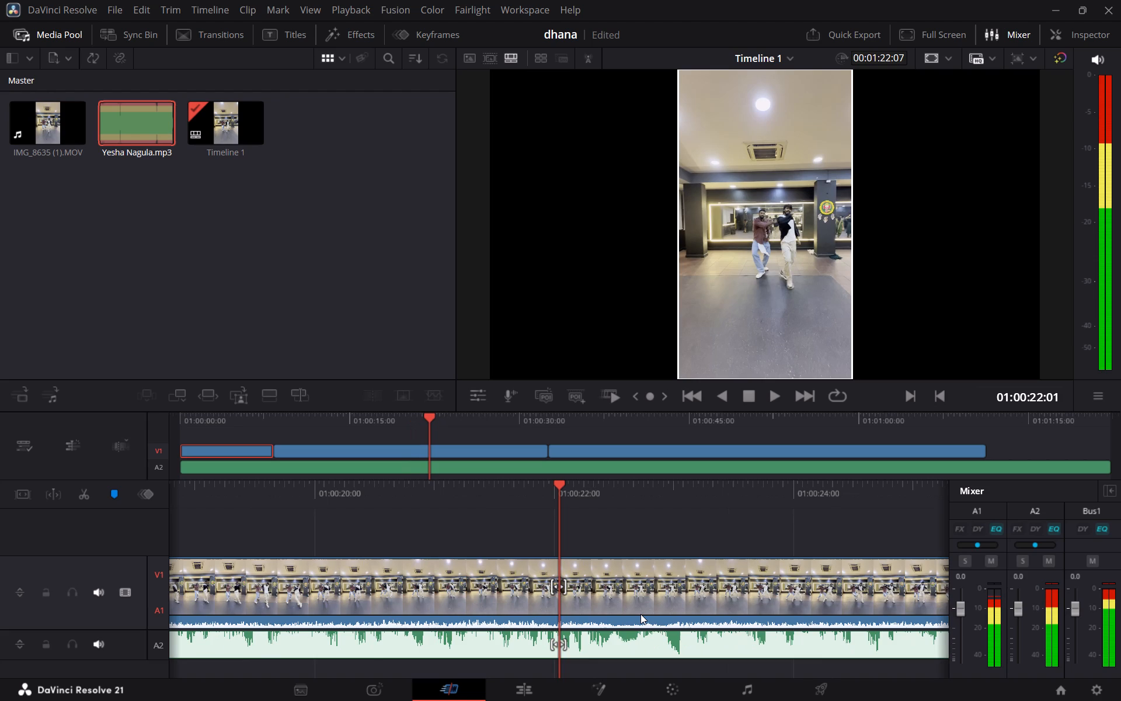
{"action": "scroll", "coordinate": [640, 614], "scroll_direction": "right", "scroll_amount": 1}
{"action": "left_click", "coordinate": [629, 595]}
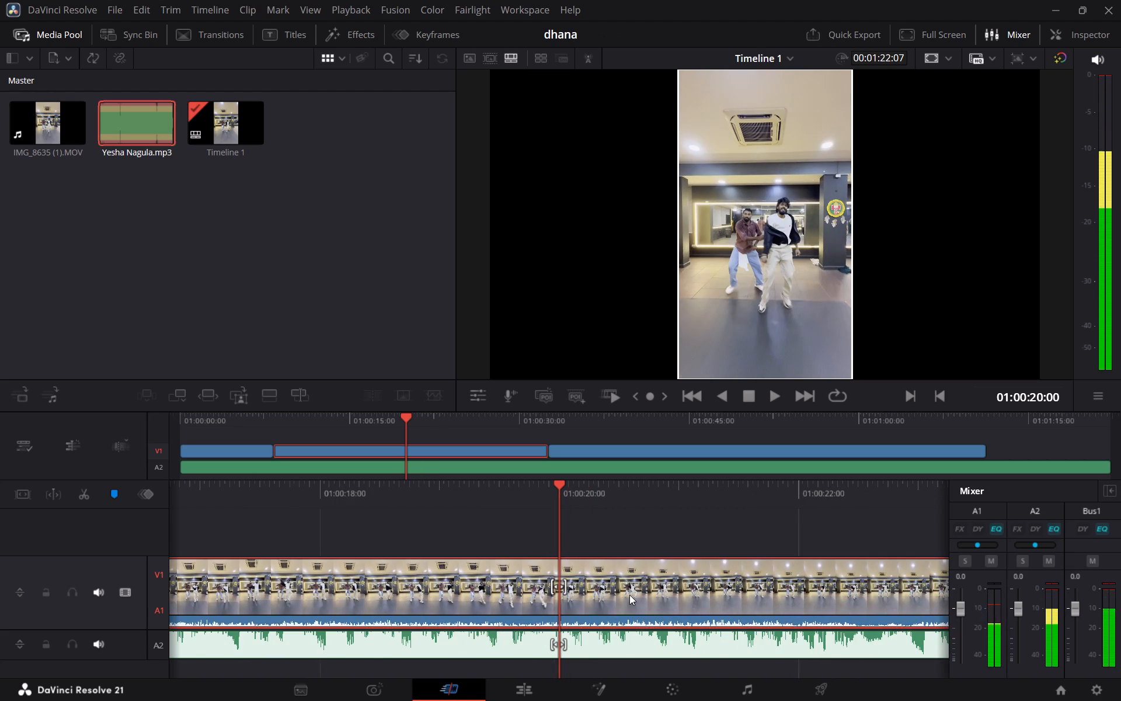
{"action": "key", "text": "ctrl+b"}
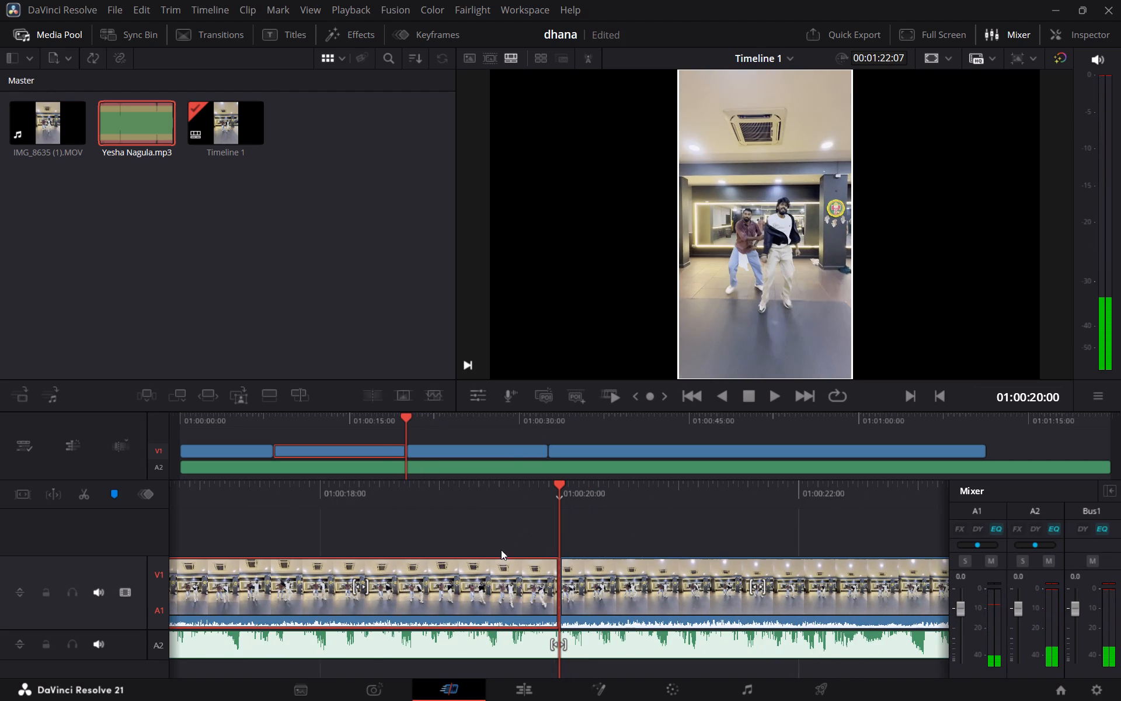
Return to the timeline start and apply Dynamic Zoom to the first V1 clip, shrinking the green frame closer around the two dancers.
{"action": "scroll", "coordinate": [489, 564], "scroll_direction": "right", "scroll_amount": 13}
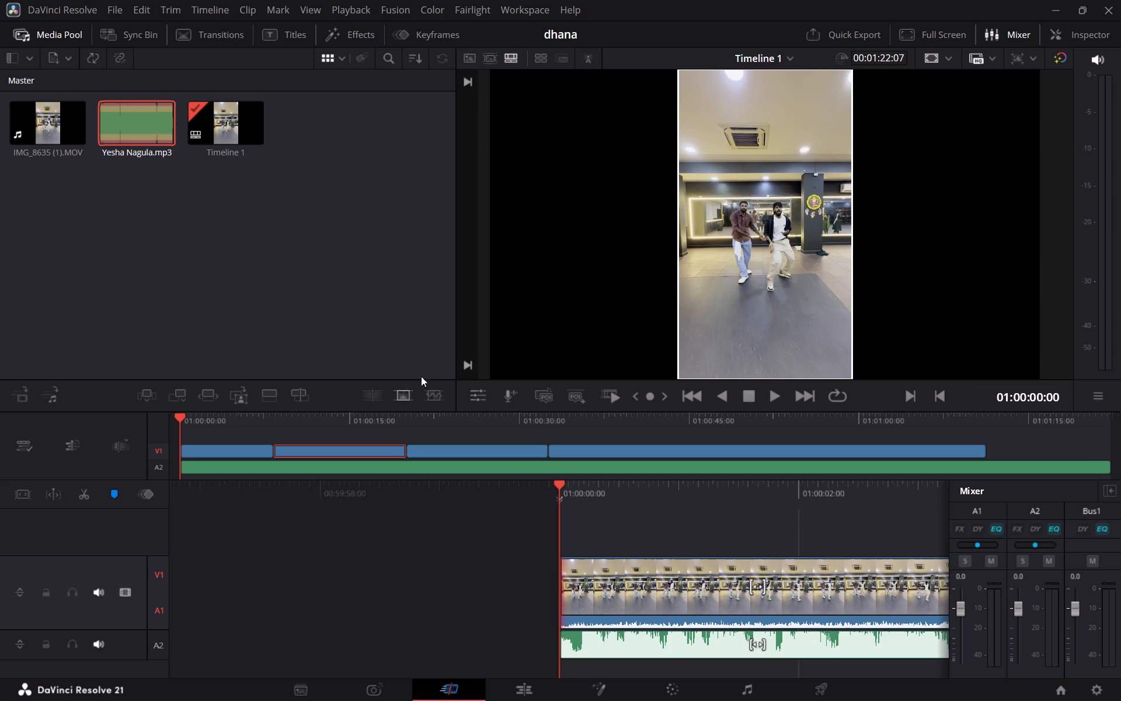
{"action": "scroll", "coordinate": [435, 550], "scroll_direction": "right", "scroll_amount": 2}
{"action": "left_click", "coordinate": [664, 605]}
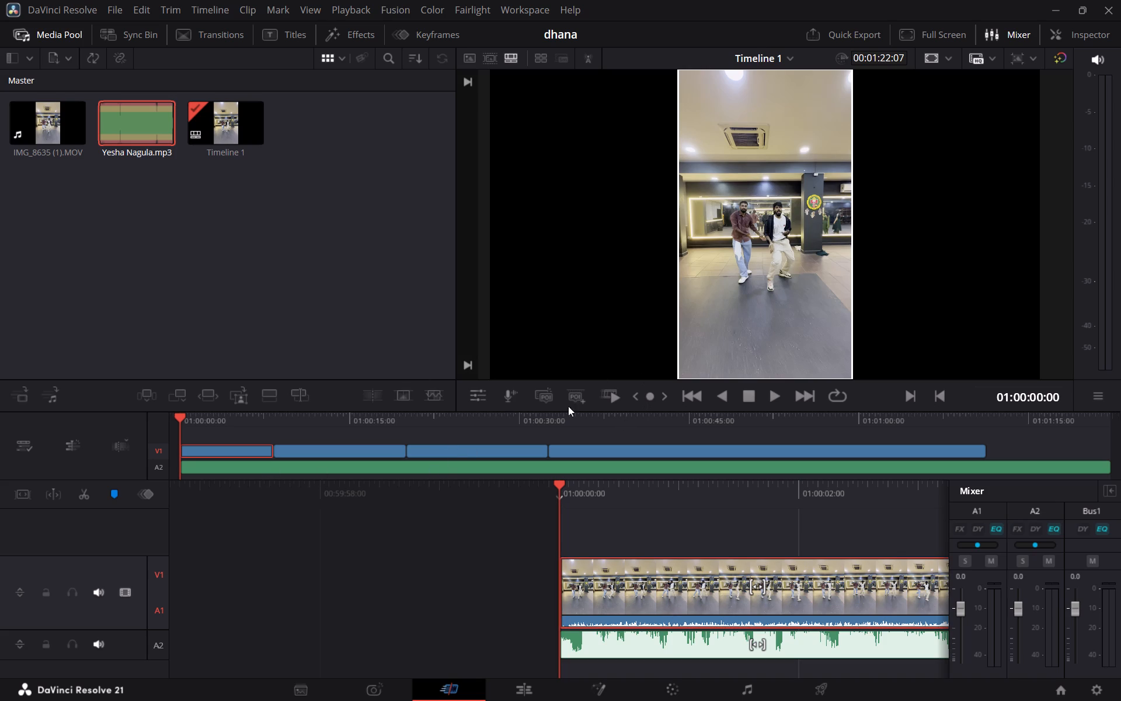
{"action": "left_click", "coordinate": [479, 391]}
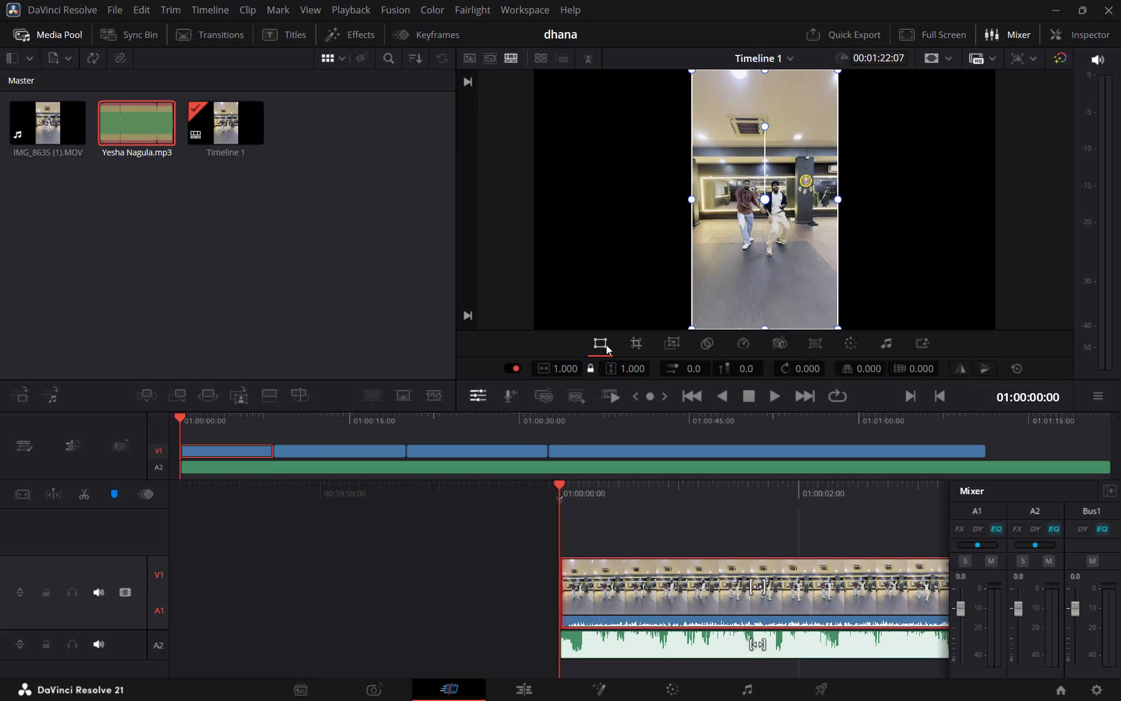
{"action": "left_click", "coordinate": [637, 342]}
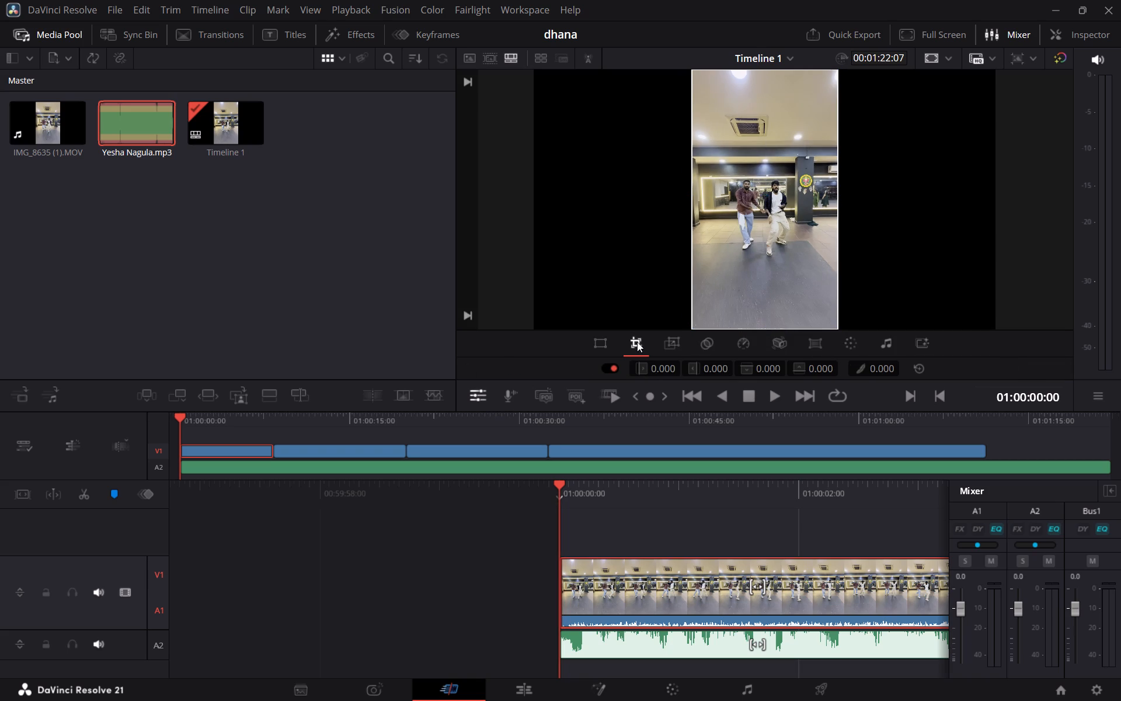
{"action": "left_click", "coordinate": [601, 335]}
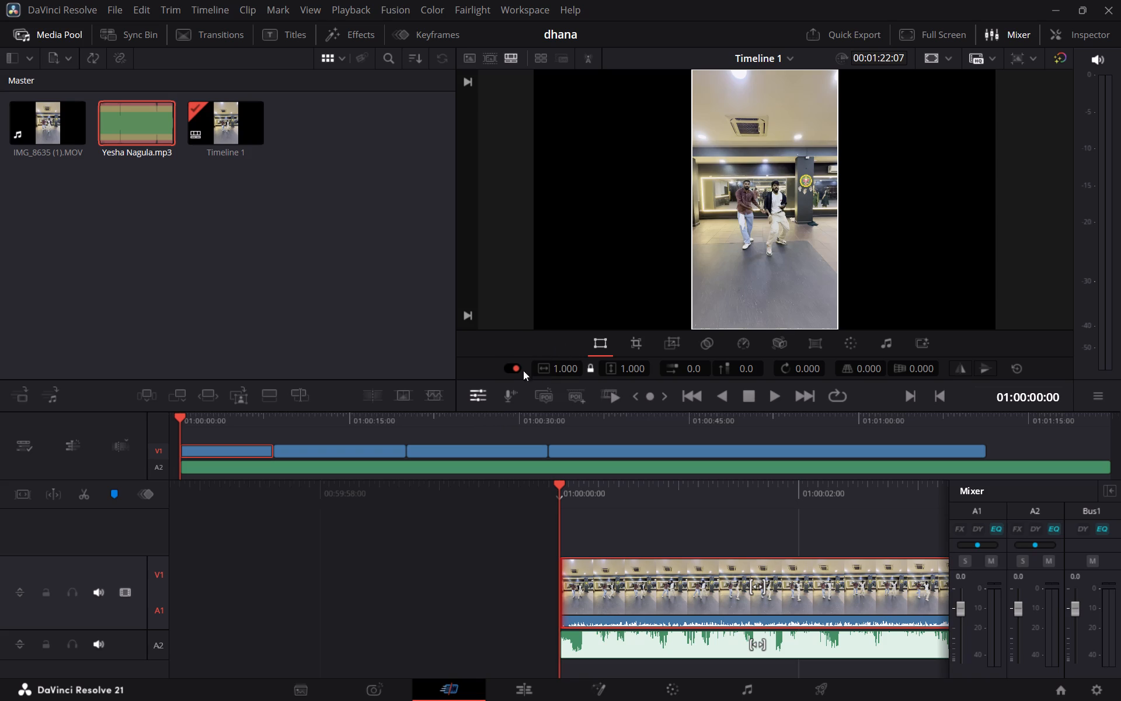
{"action": "left_click", "coordinate": [670, 339]}
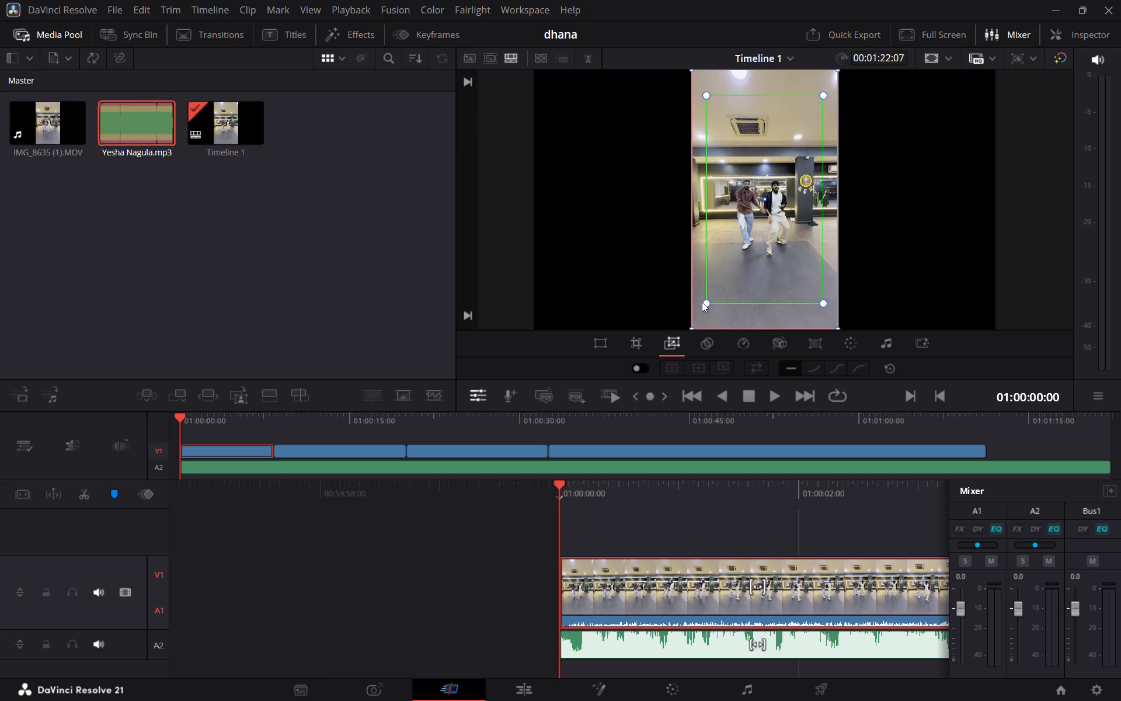
{"action": "left_click_drag", "start_coordinate": [705, 303], "coordinate": [719, 263]}
Turn off the 9:16 social media guide in the viewer.
{"action": "left_click", "coordinate": [951, 60]}
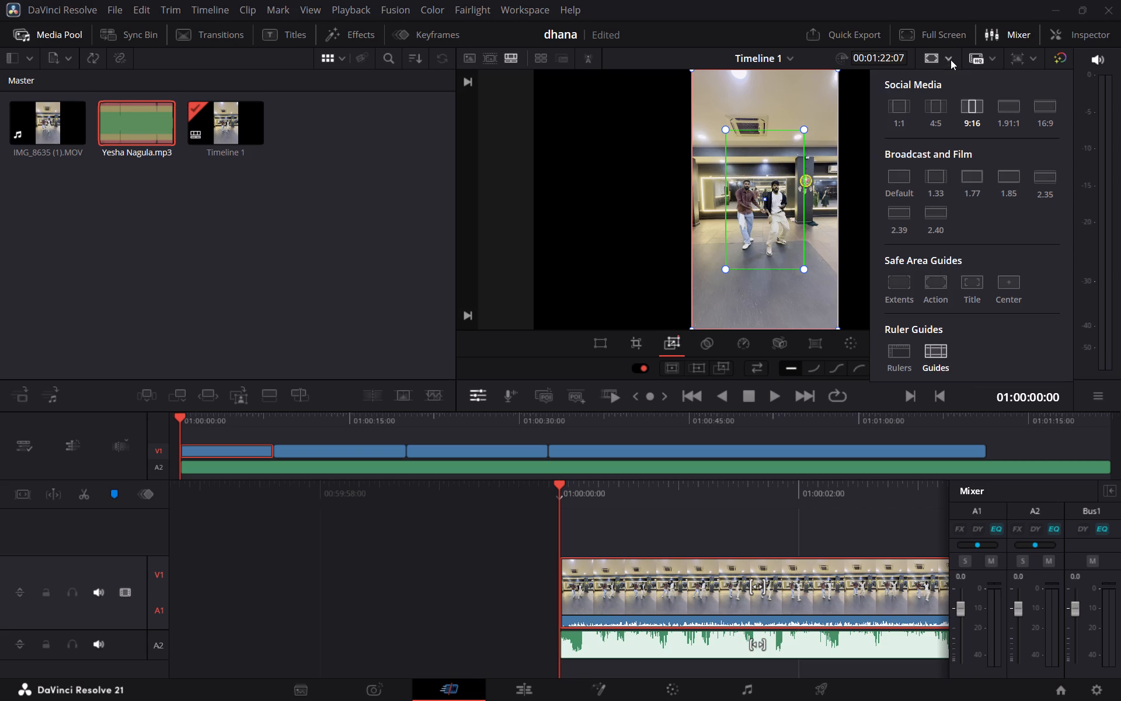
{"action": "left_click", "coordinate": [988, 58]}
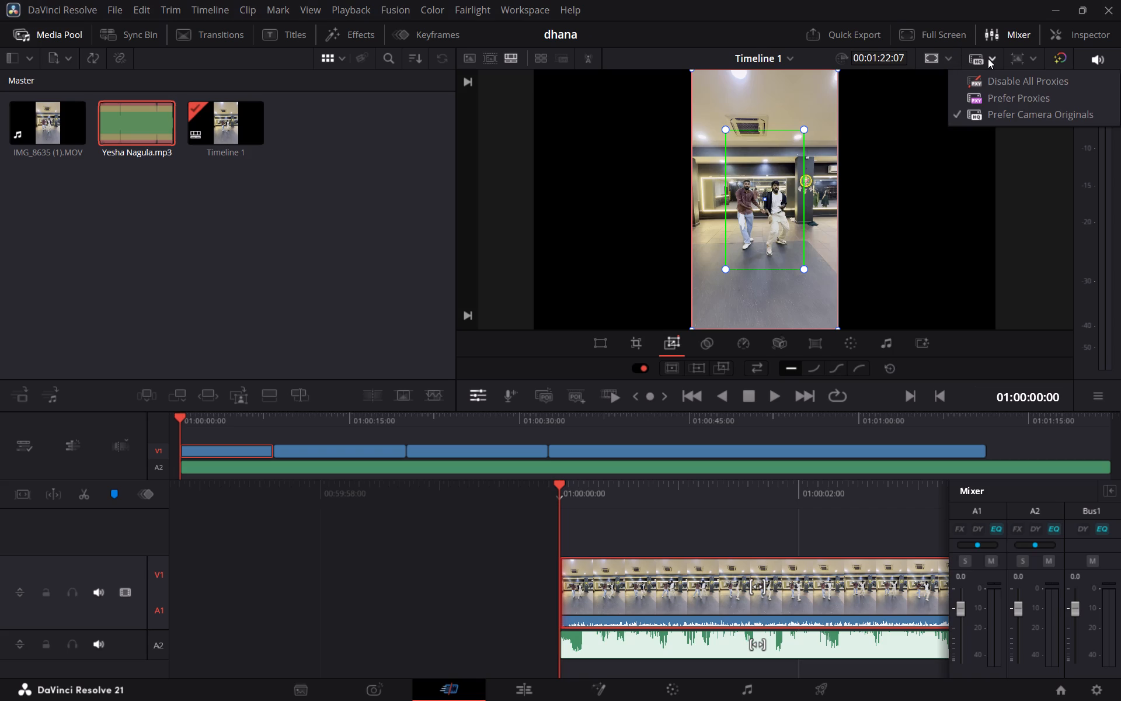
{"action": "left_click", "coordinate": [943, 55]}
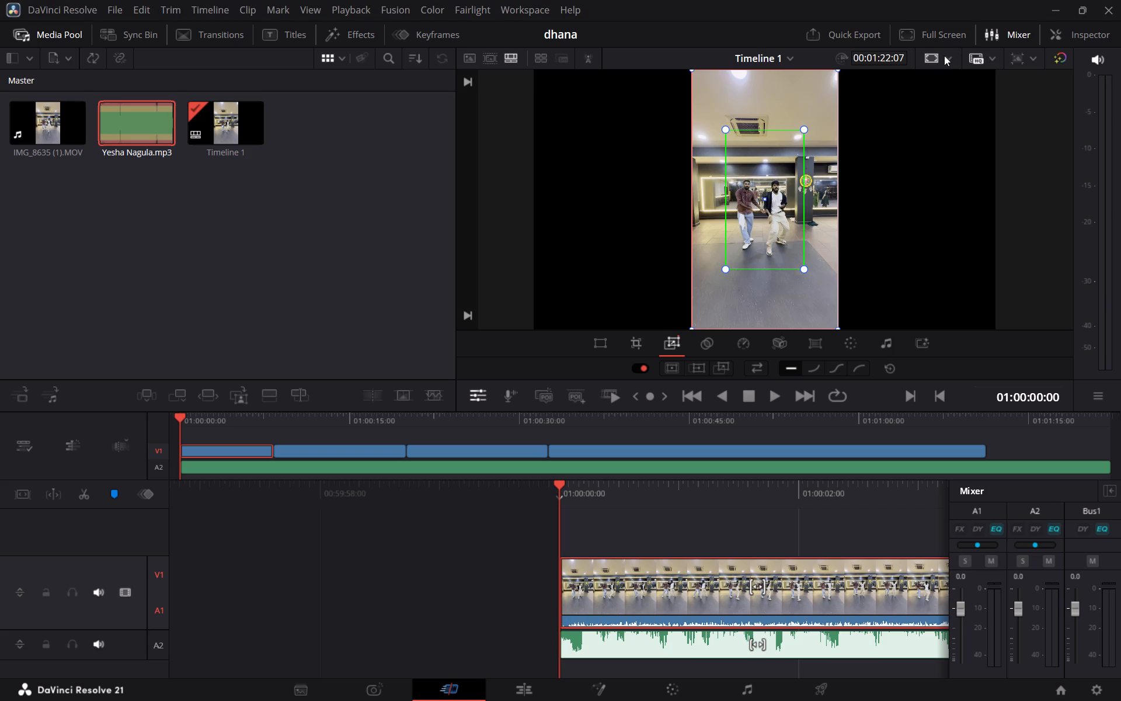
{"action": "left_click", "coordinate": [944, 55]}
{"action": "left_click", "coordinate": [949, 55]}
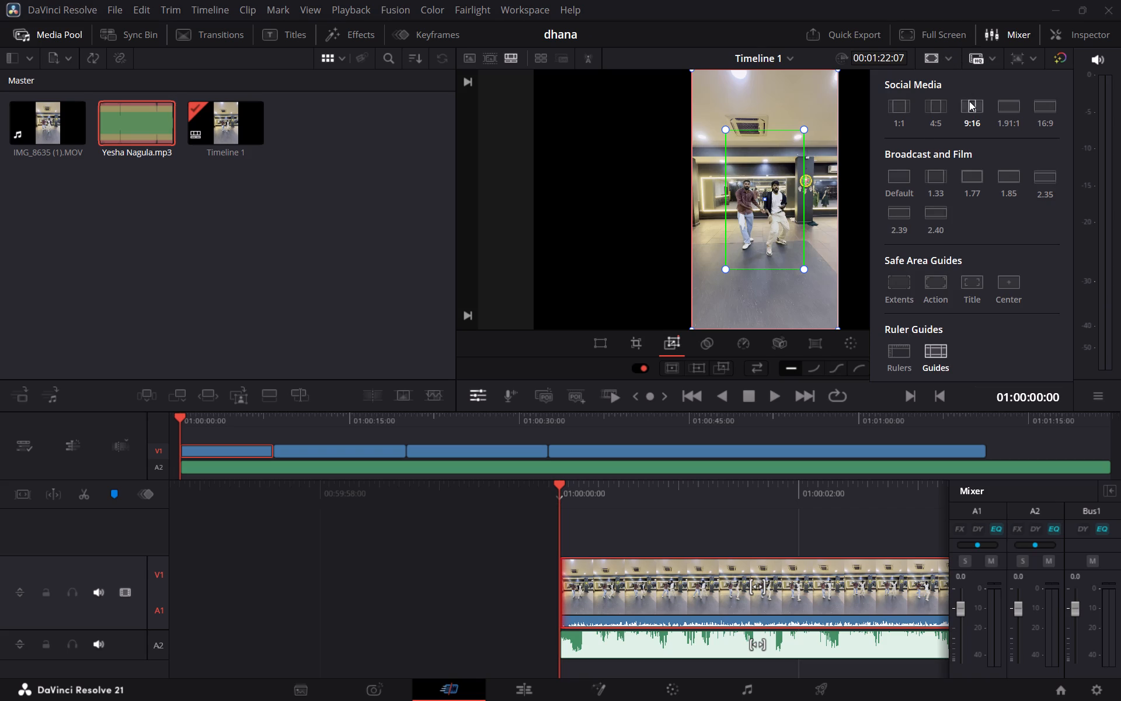
{"action": "left_click", "coordinate": [973, 98]}
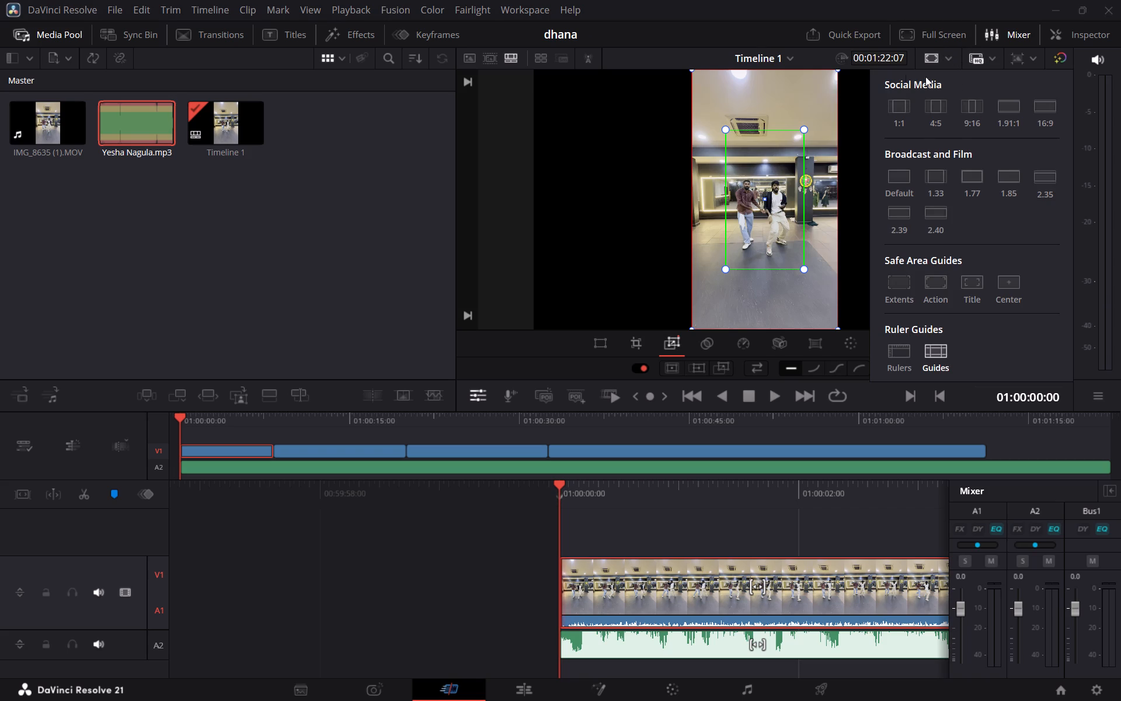
{"action": "left_click", "coordinate": [949, 56]}
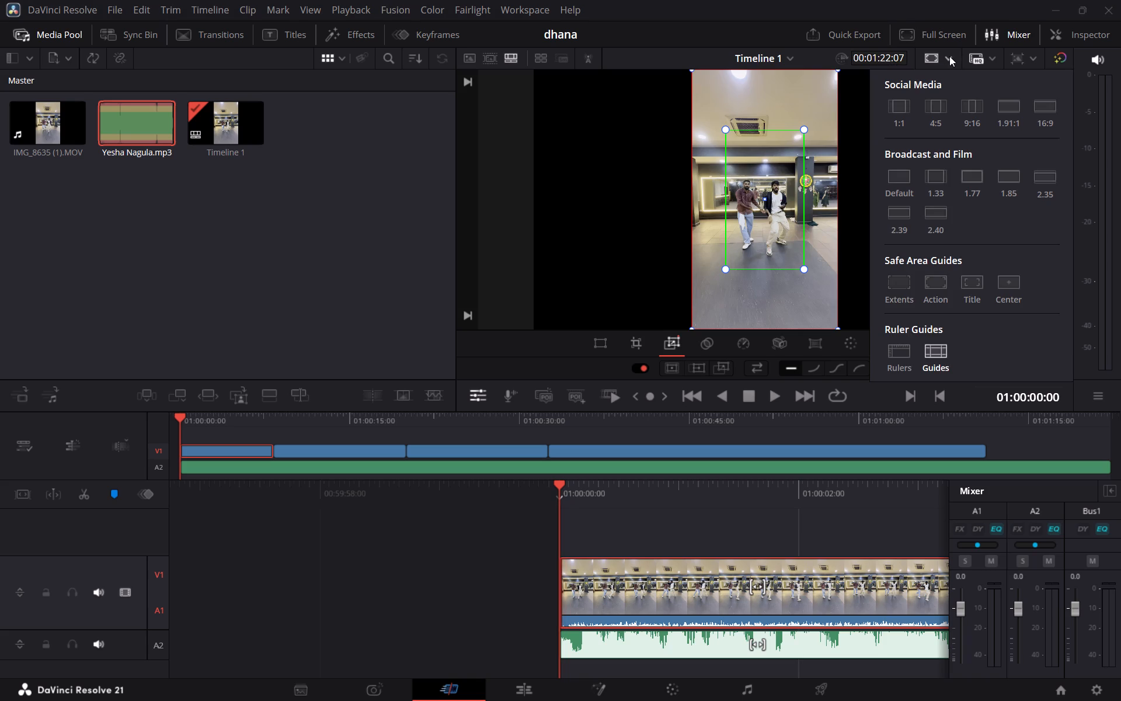
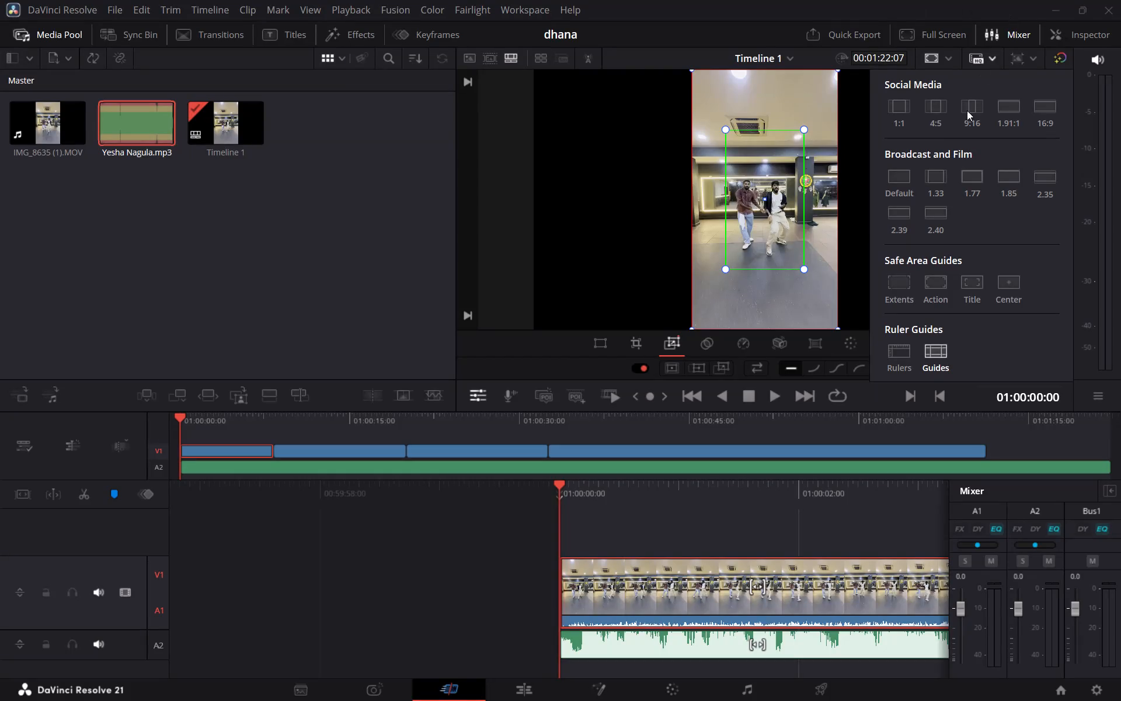
Replay the opening from the timeline start, stop at 01:00:02:17 and split the first V1 clip there.
{"action": "key", "text": "space"}
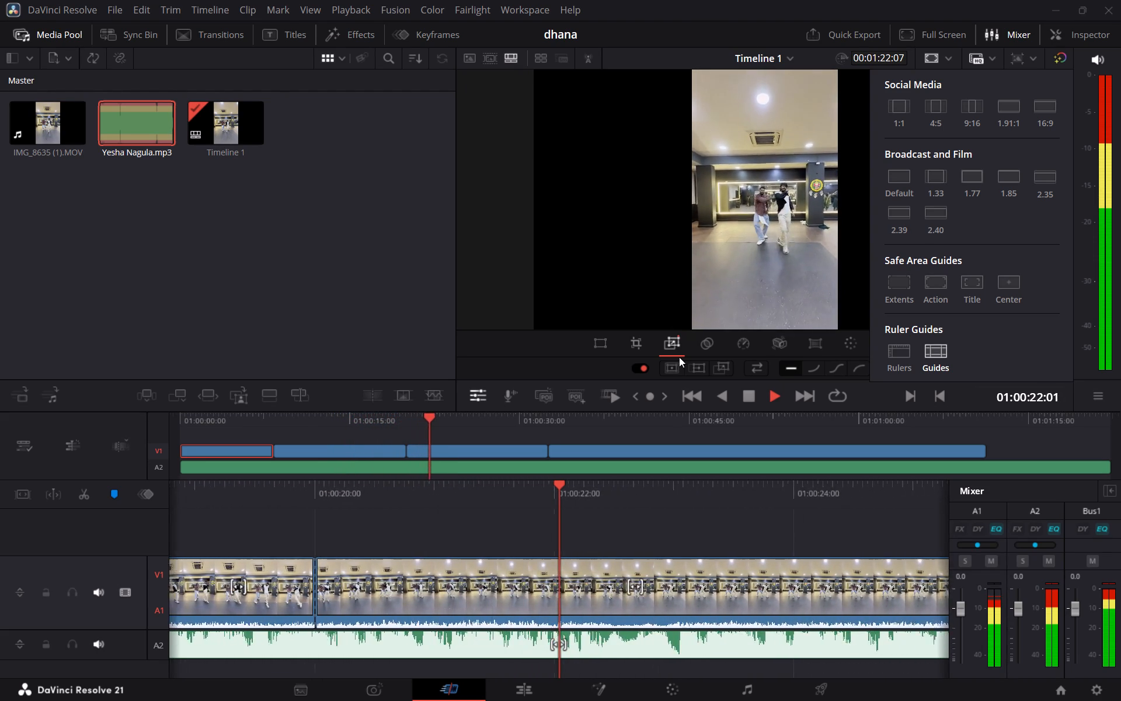
{"action": "scroll", "coordinate": [565, 512], "scroll_direction": "right", "scroll_amount": 14}
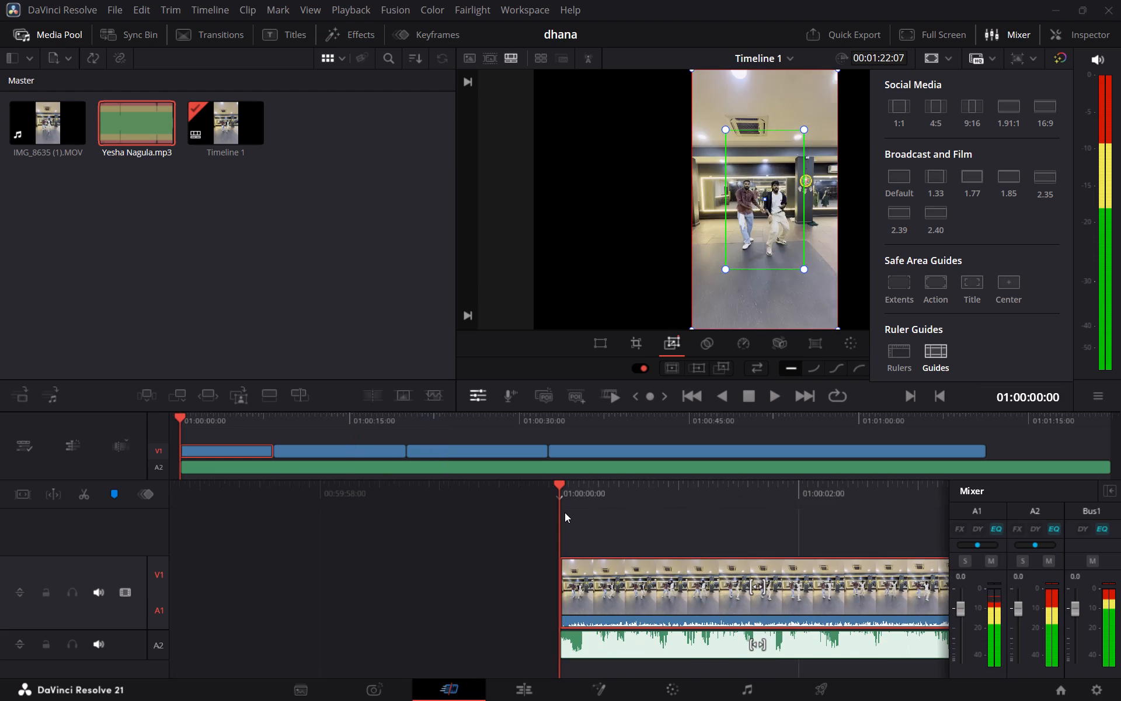
{"action": "key", "text": "space"}
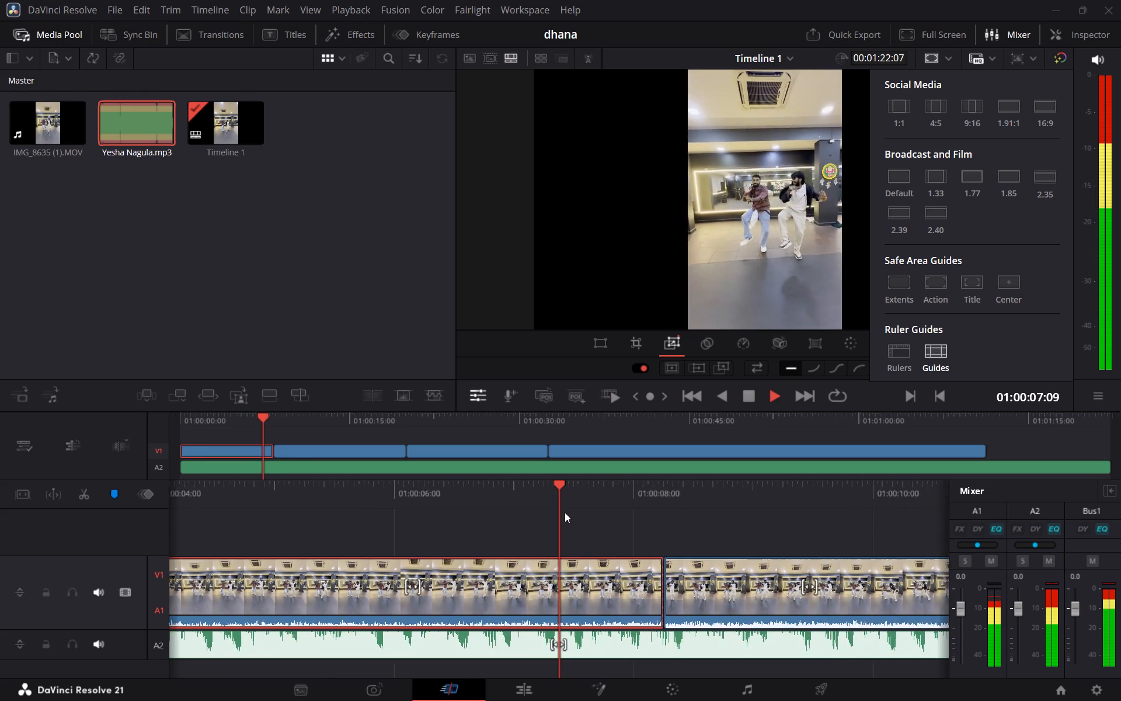
{"action": "scroll", "coordinate": [565, 512], "scroll_direction": "right", "scroll_amount": 2}
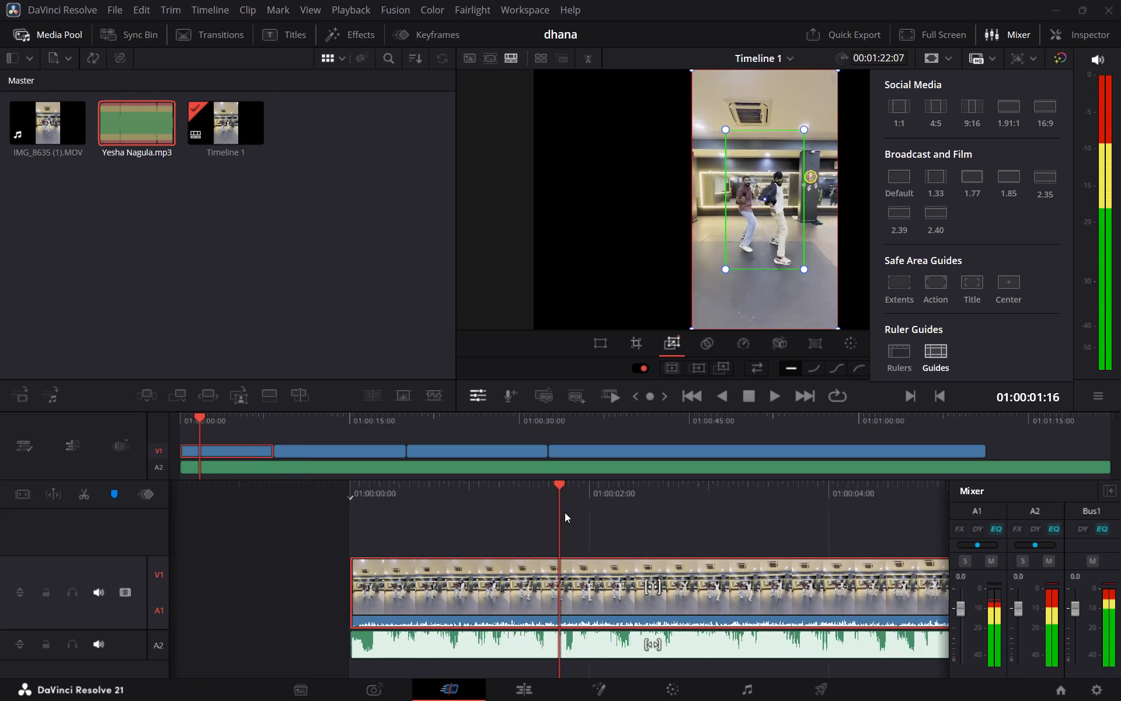
{"action": "scroll", "coordinate": [565, 512], "scroll_direction": "right", "scroll_amount": 2}
{"action": "key", "text": "space"}
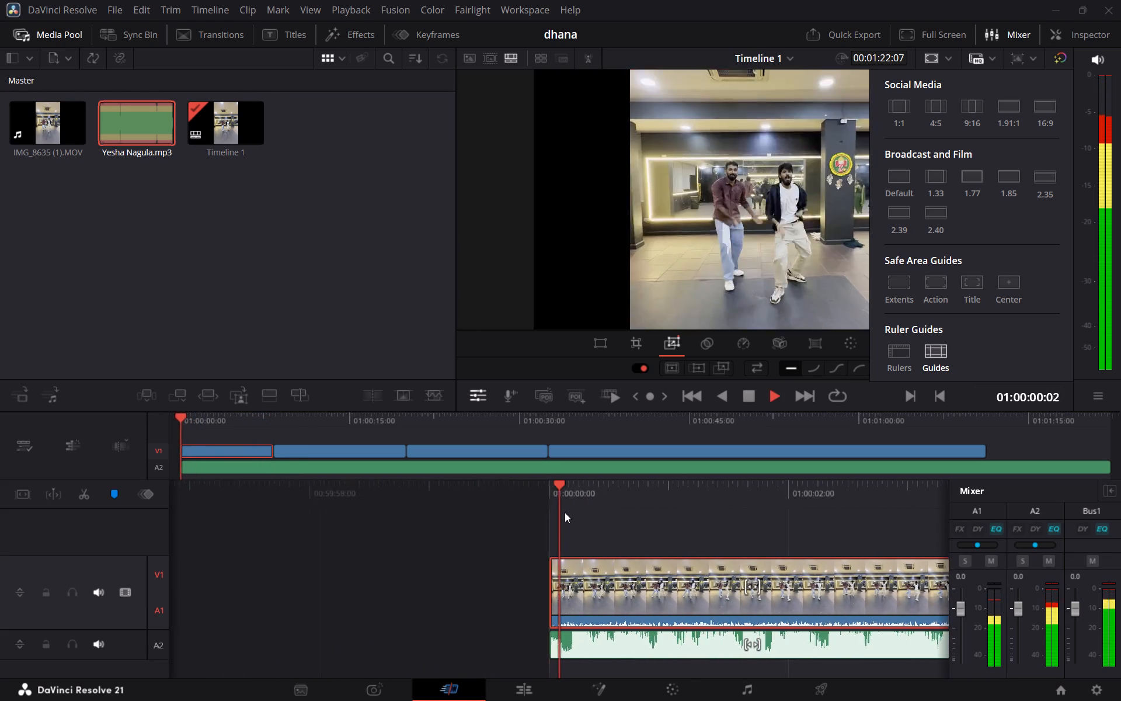
{"action": "key", "text": "space"}
{"action": "key", "text": "space"}
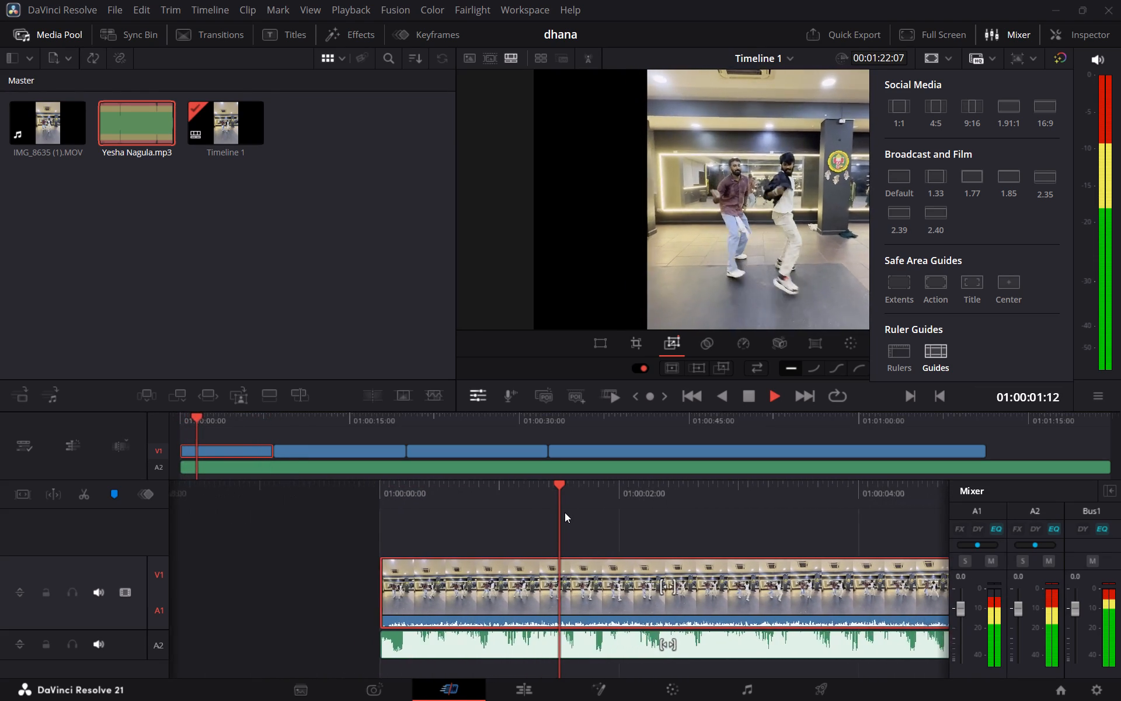
{"action": "key", "text": "space"}
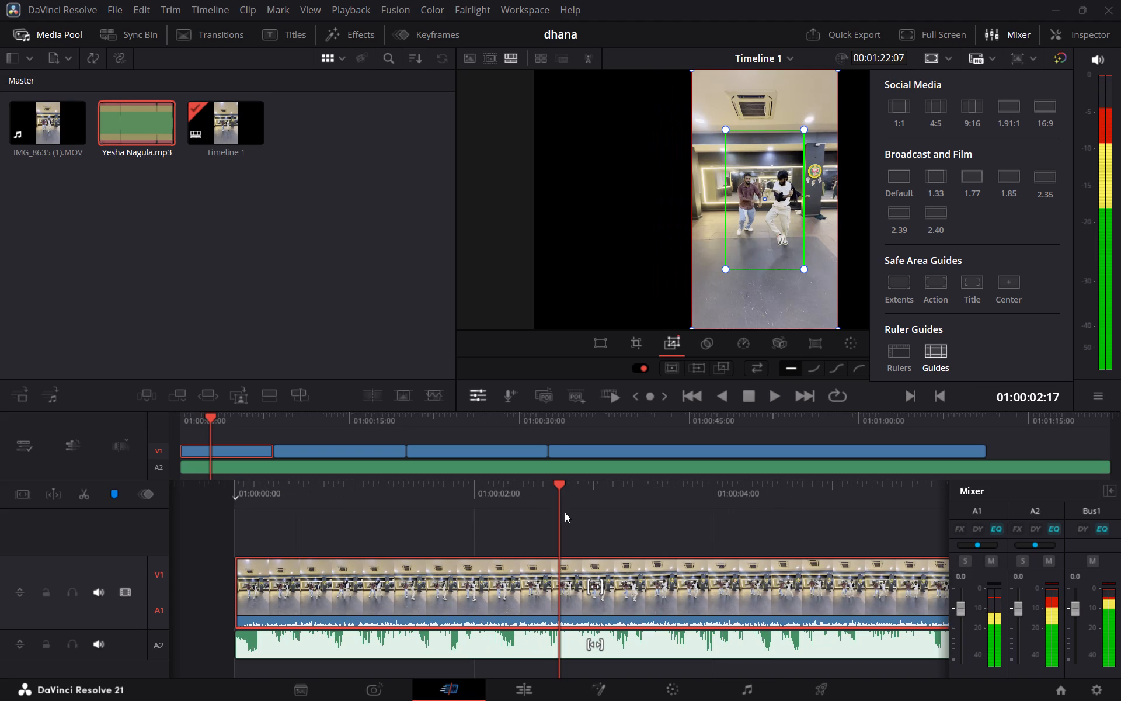
{"action": "key", "text": "ctrl+b"}
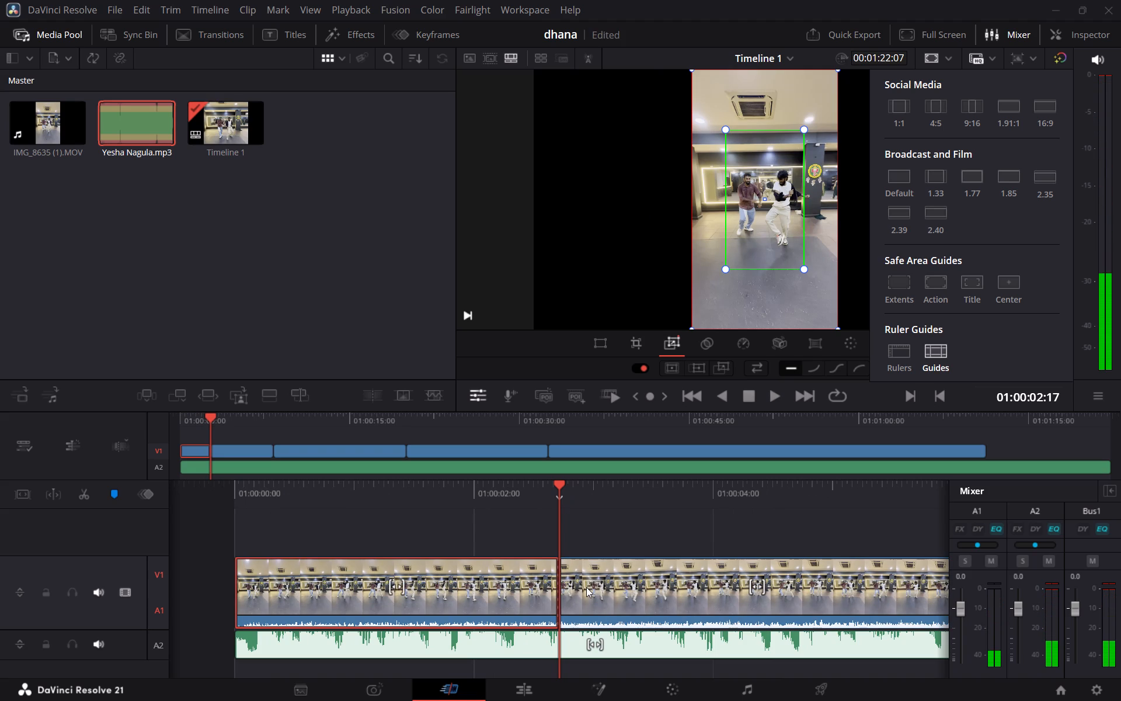
Shrink the green Dynamic Zoom frame of the second V1 clip tighter around the dancers and play the clip to 01:00:05:00.
{"action": "left_click", "coordinate": [648, 612]}
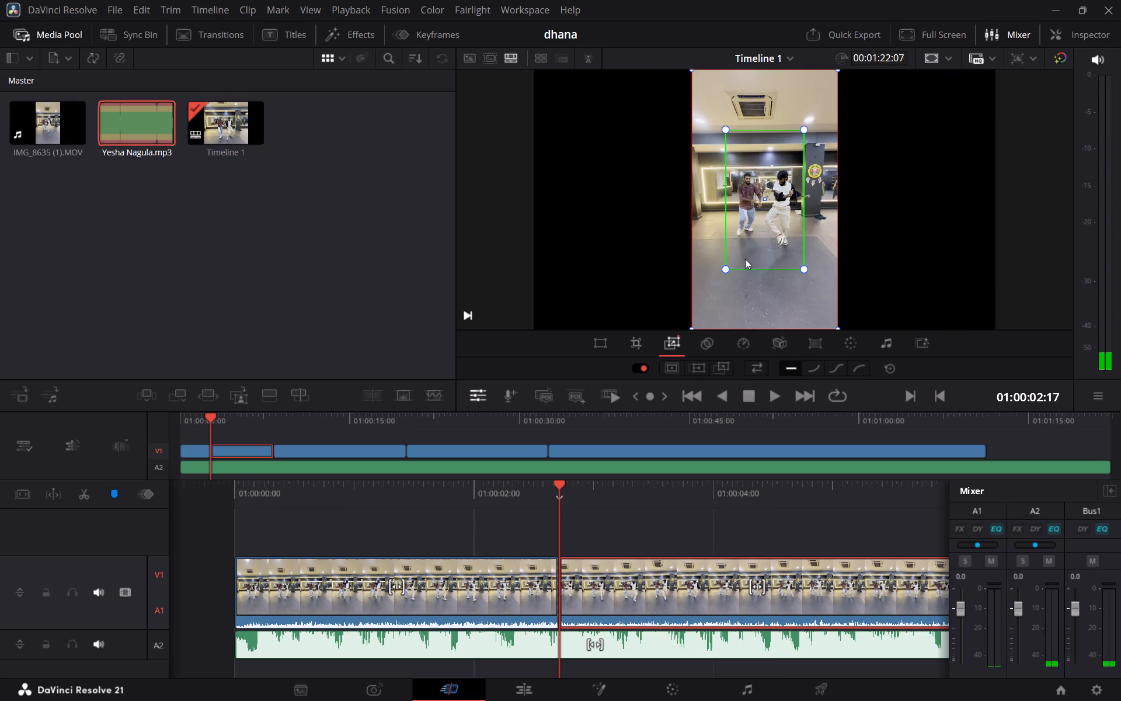
{"action": "left_click_drag", "start_coordinate": [726, 268], "coordinate": [744, 244]}
{"action": "key", "text": "space"}
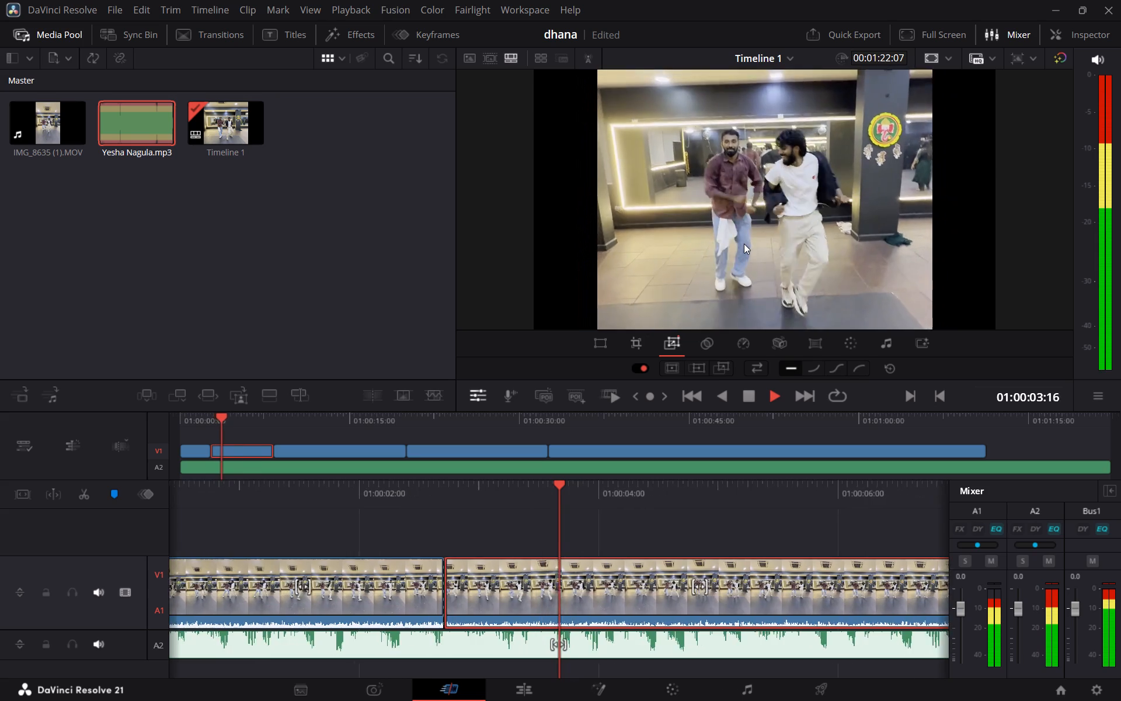
{"action": "key", "text": "space"}
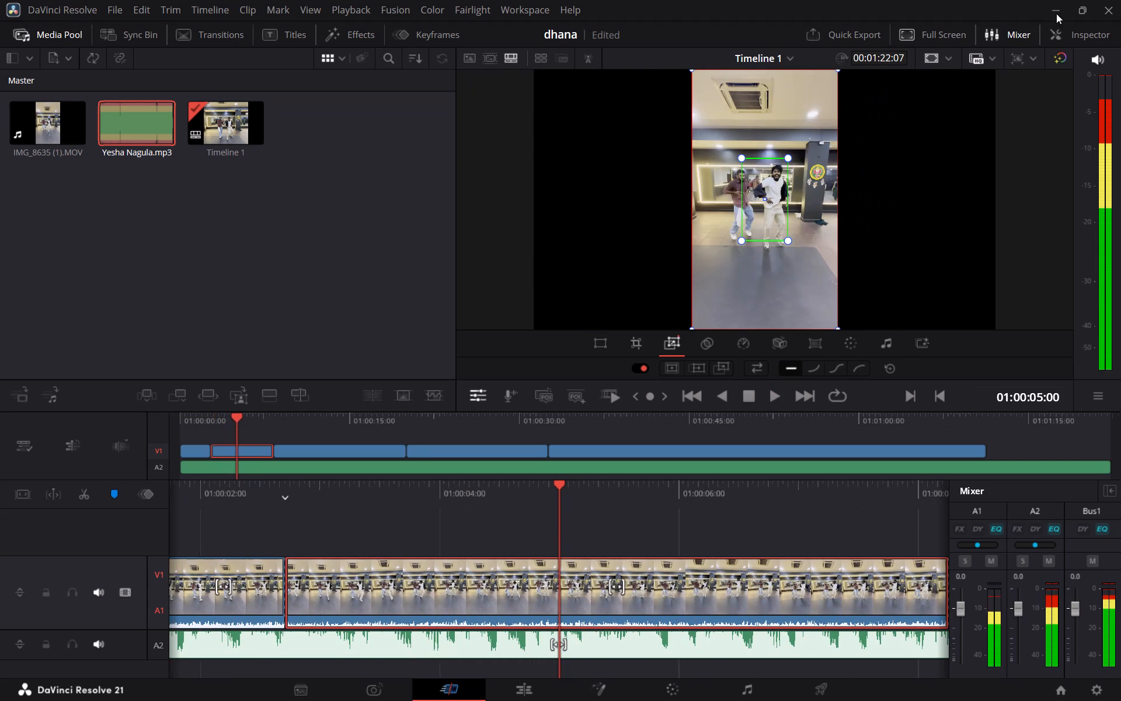
View the current frame in full screen and return to the editing layout.
{"action": "left_click", "coordinate": [949, 33]}
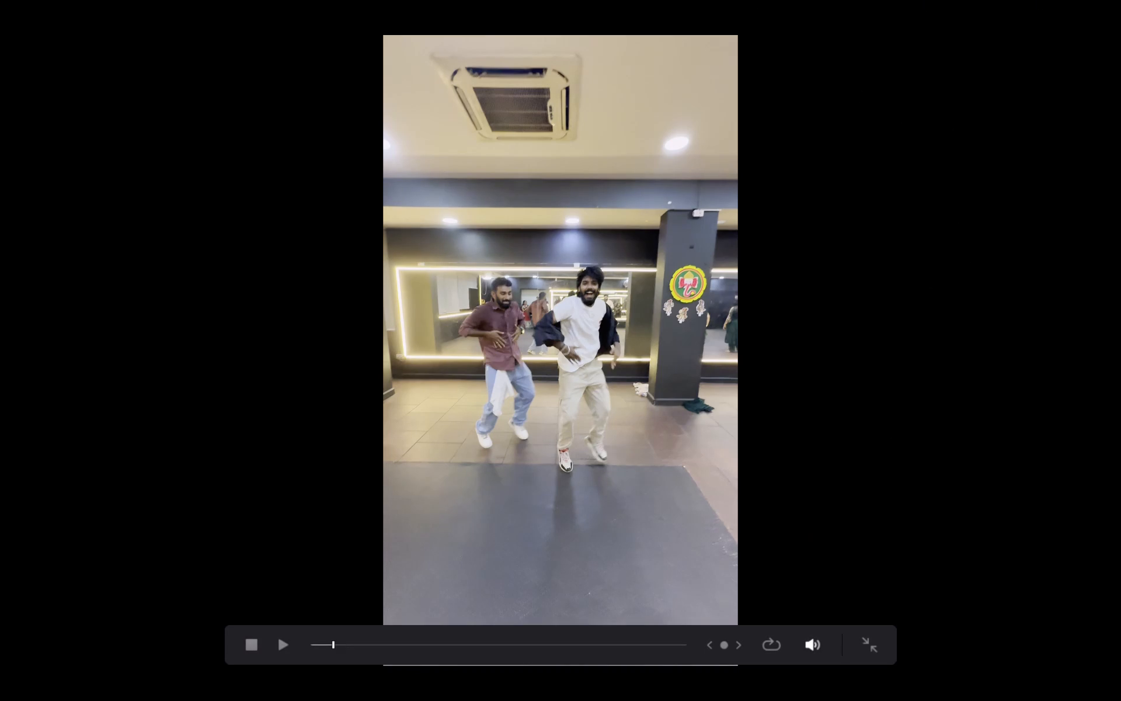
{"action": "left_click", "coordinate": [876, 647]}
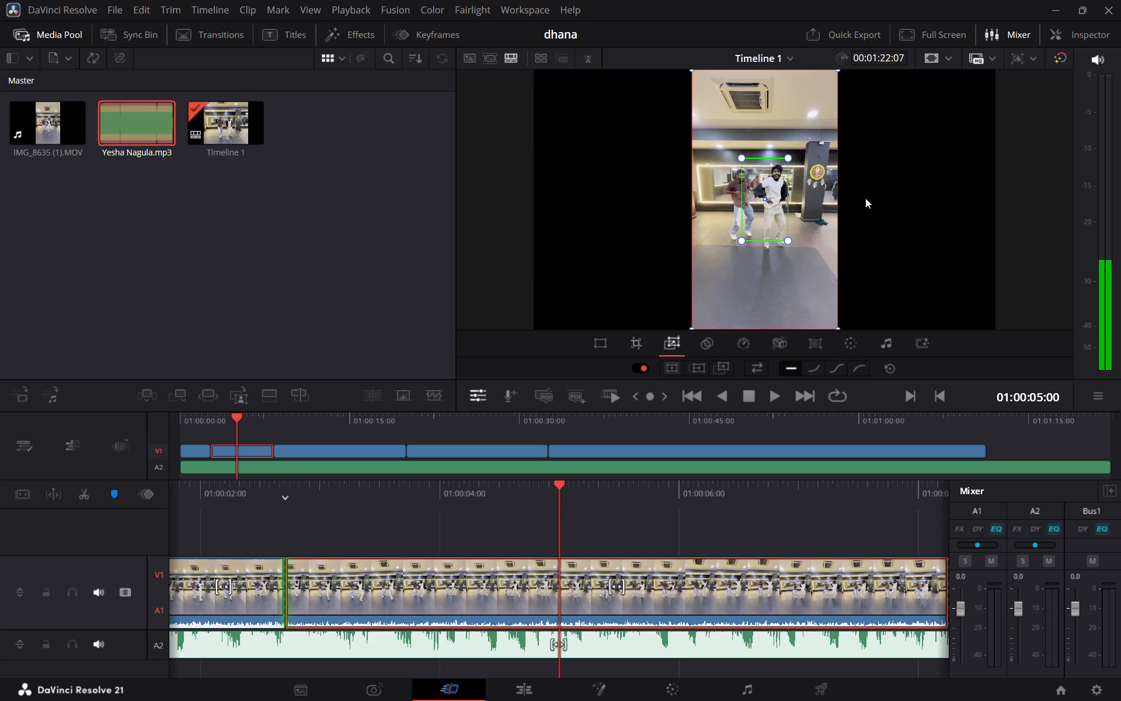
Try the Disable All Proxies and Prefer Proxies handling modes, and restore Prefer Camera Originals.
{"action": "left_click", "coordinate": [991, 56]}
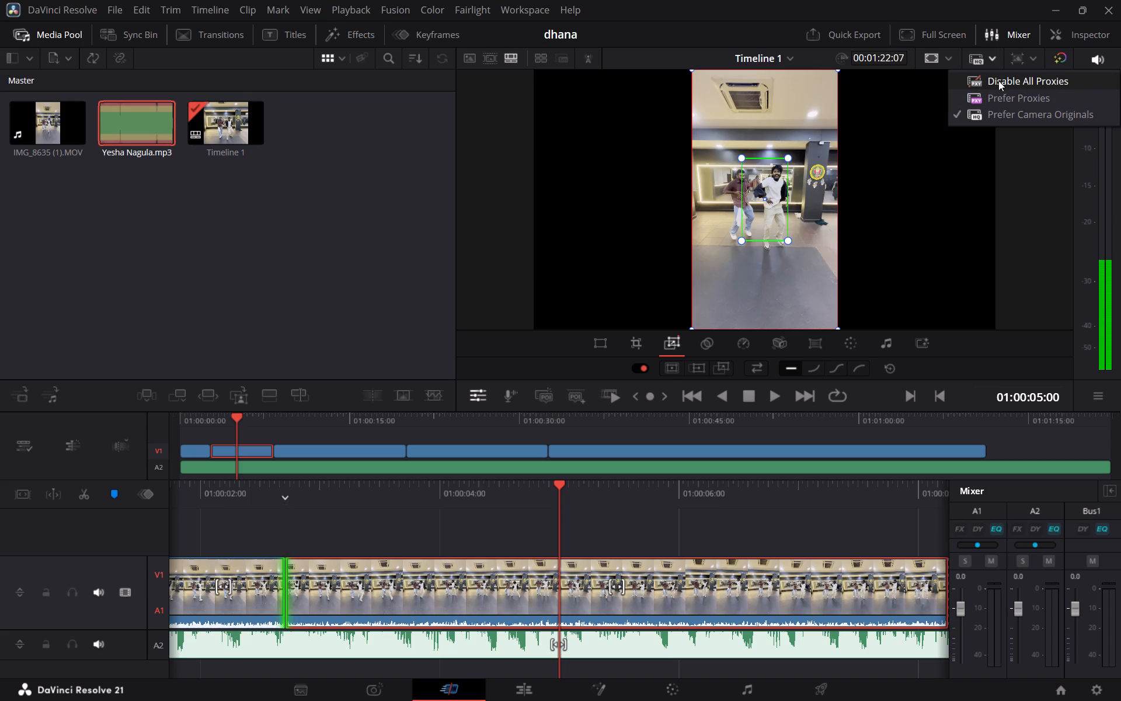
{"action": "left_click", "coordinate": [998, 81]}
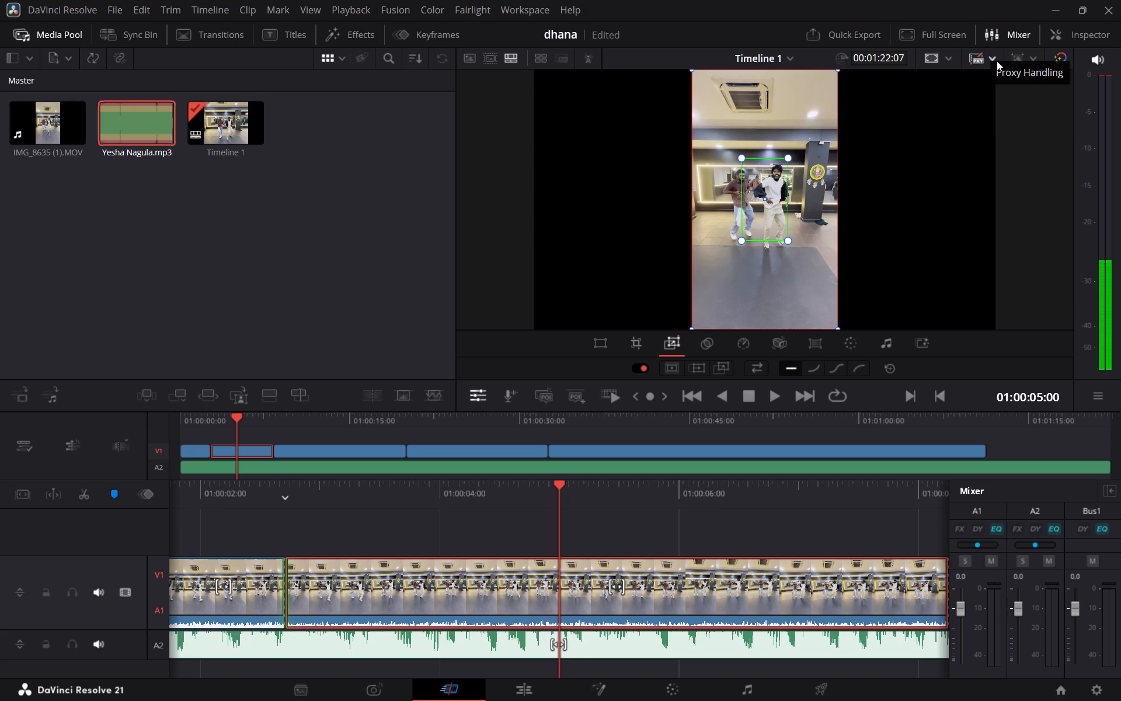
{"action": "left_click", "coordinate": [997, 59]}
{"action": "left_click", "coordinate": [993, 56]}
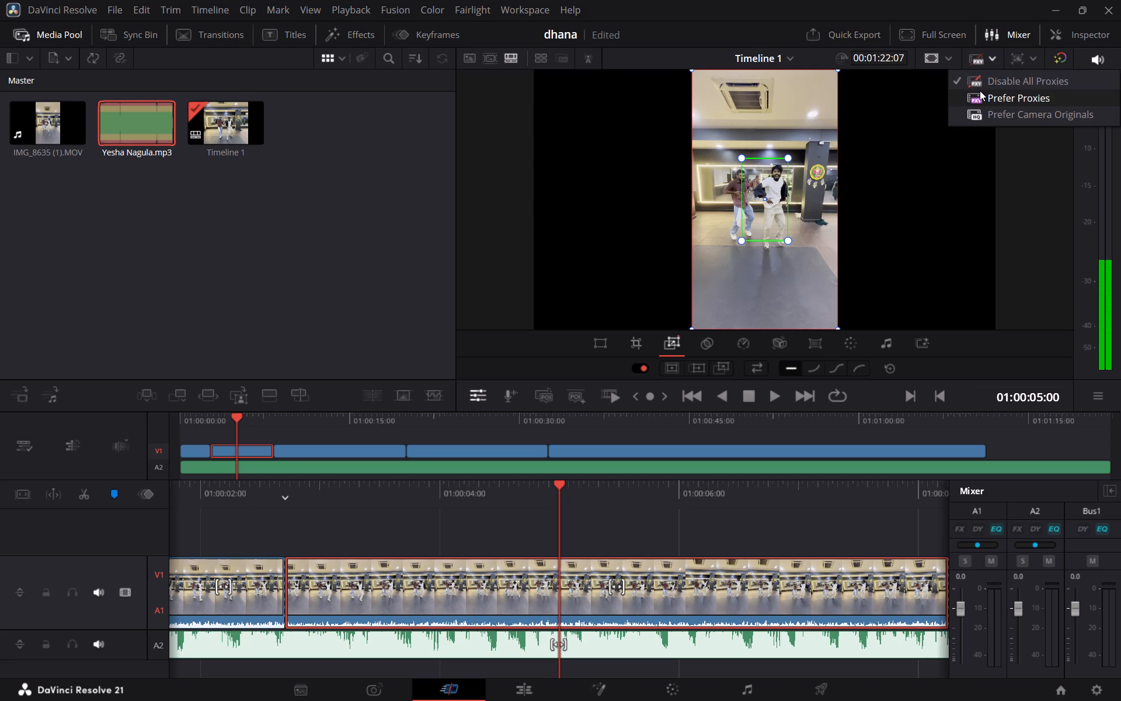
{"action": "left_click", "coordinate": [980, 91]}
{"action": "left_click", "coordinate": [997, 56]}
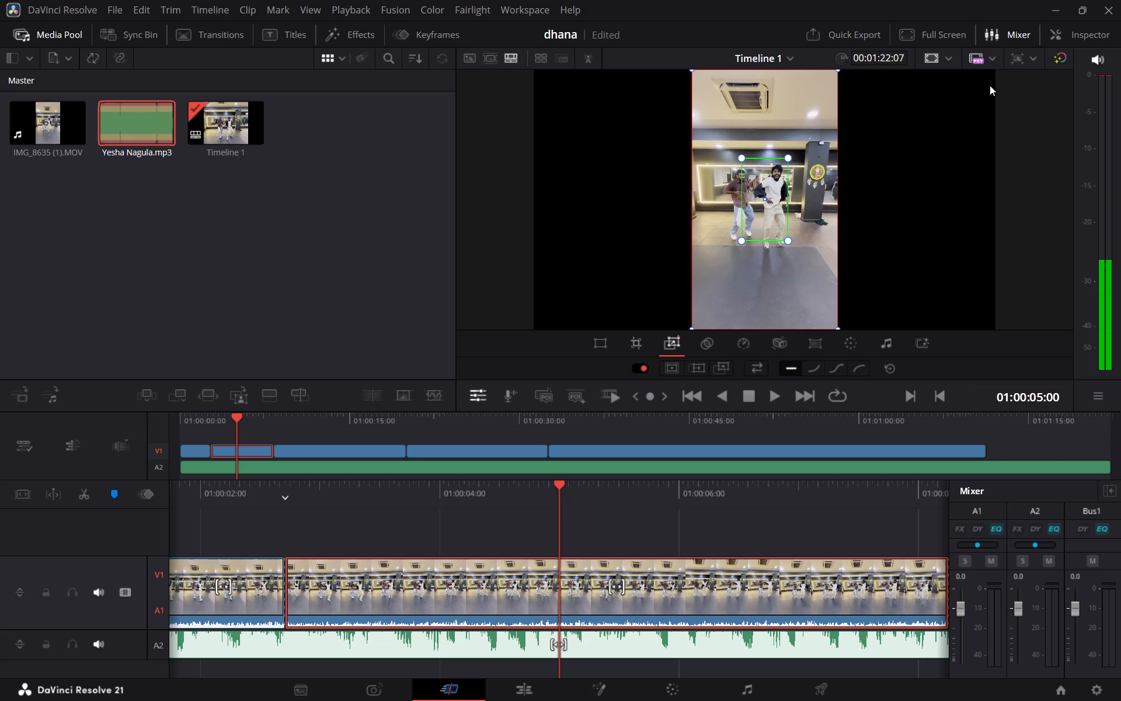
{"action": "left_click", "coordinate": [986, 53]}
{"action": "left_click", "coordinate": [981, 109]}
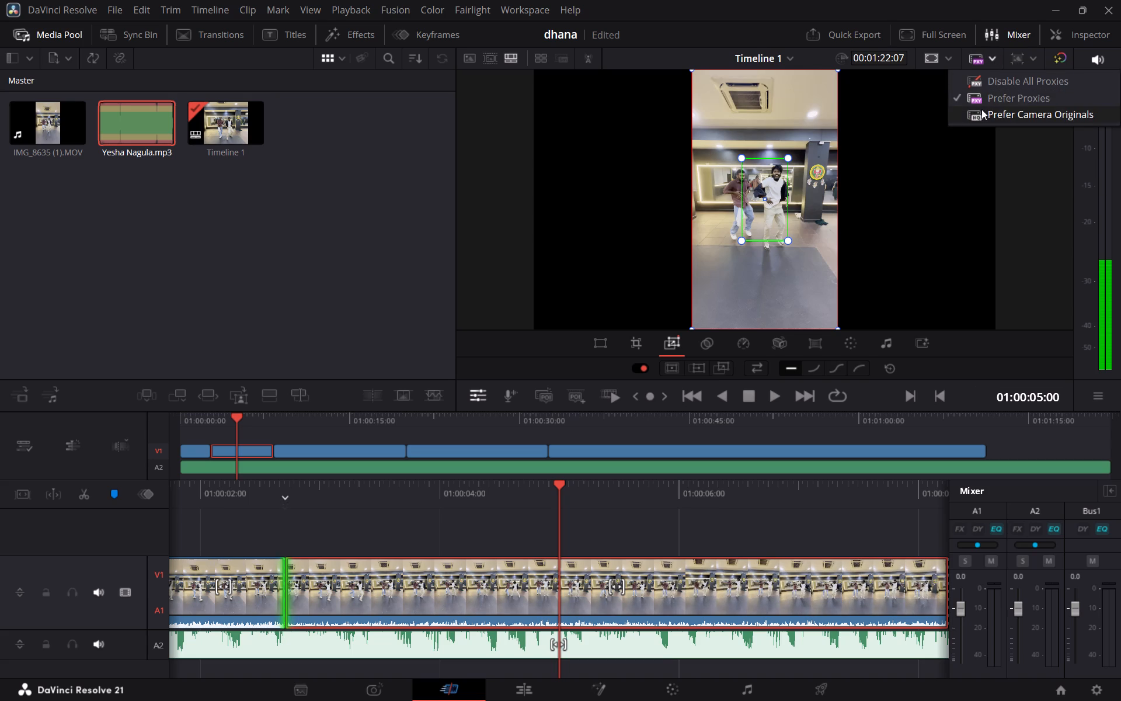
Set the timeline resolution to Portrait 1080 x 1920.
{"action": "left_click", "coordinate": [1032, 59]}
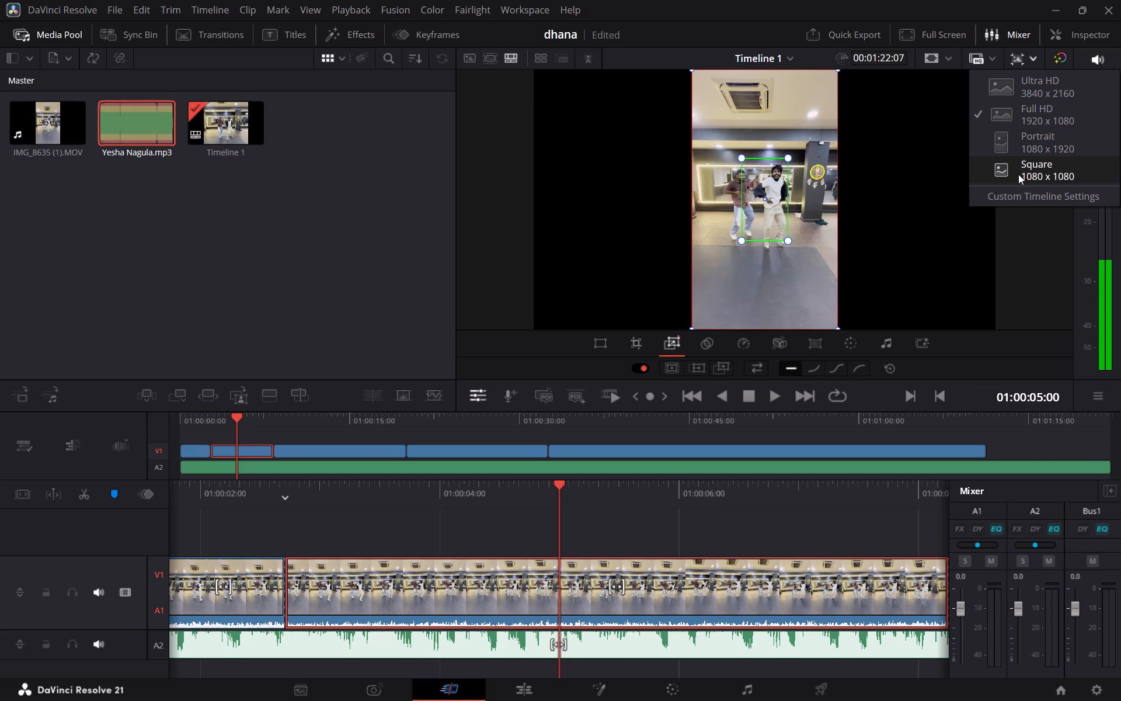
{"action": "left_click", "coordinate": [1029, 151]}
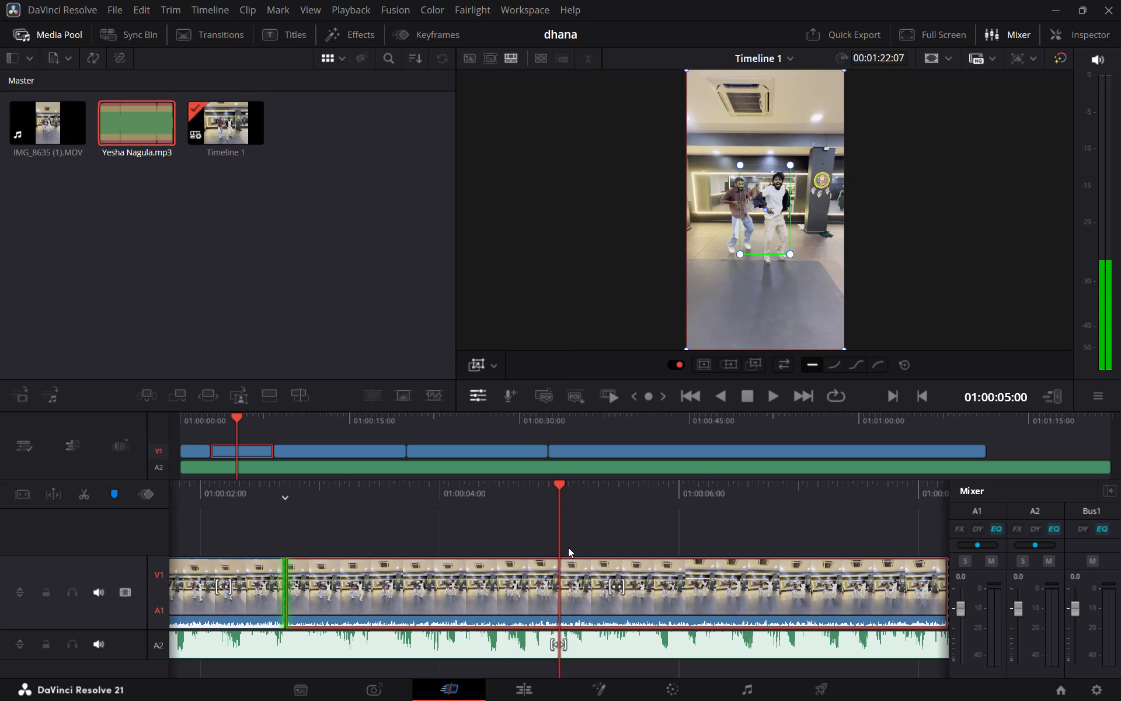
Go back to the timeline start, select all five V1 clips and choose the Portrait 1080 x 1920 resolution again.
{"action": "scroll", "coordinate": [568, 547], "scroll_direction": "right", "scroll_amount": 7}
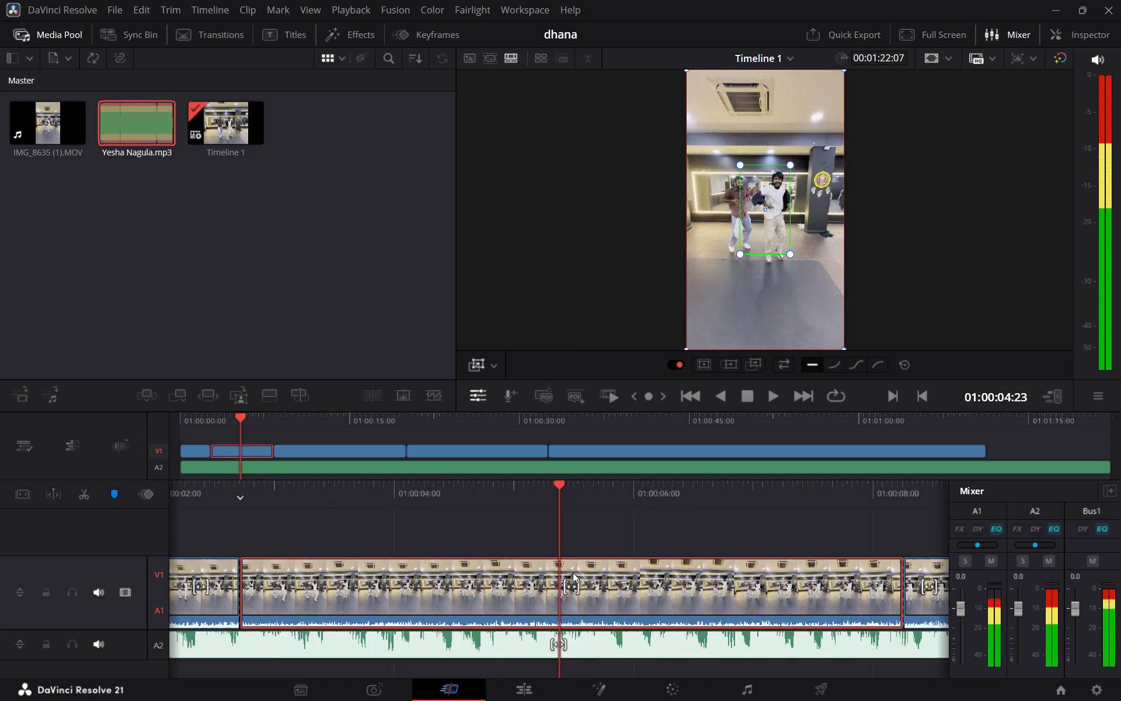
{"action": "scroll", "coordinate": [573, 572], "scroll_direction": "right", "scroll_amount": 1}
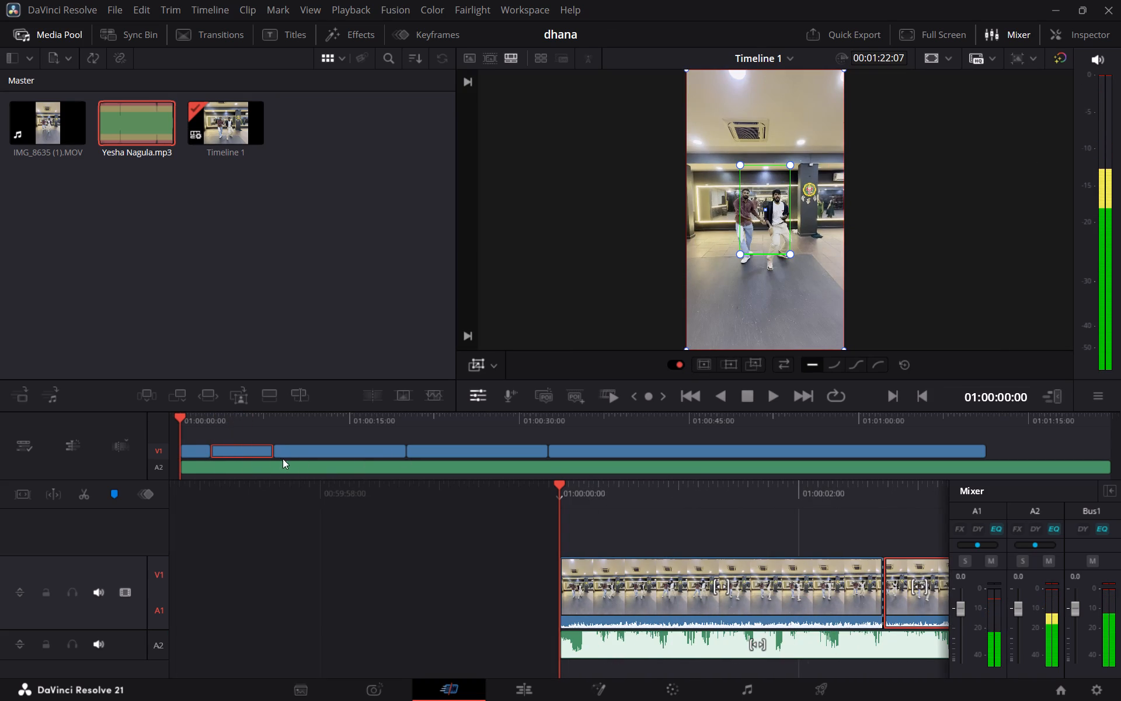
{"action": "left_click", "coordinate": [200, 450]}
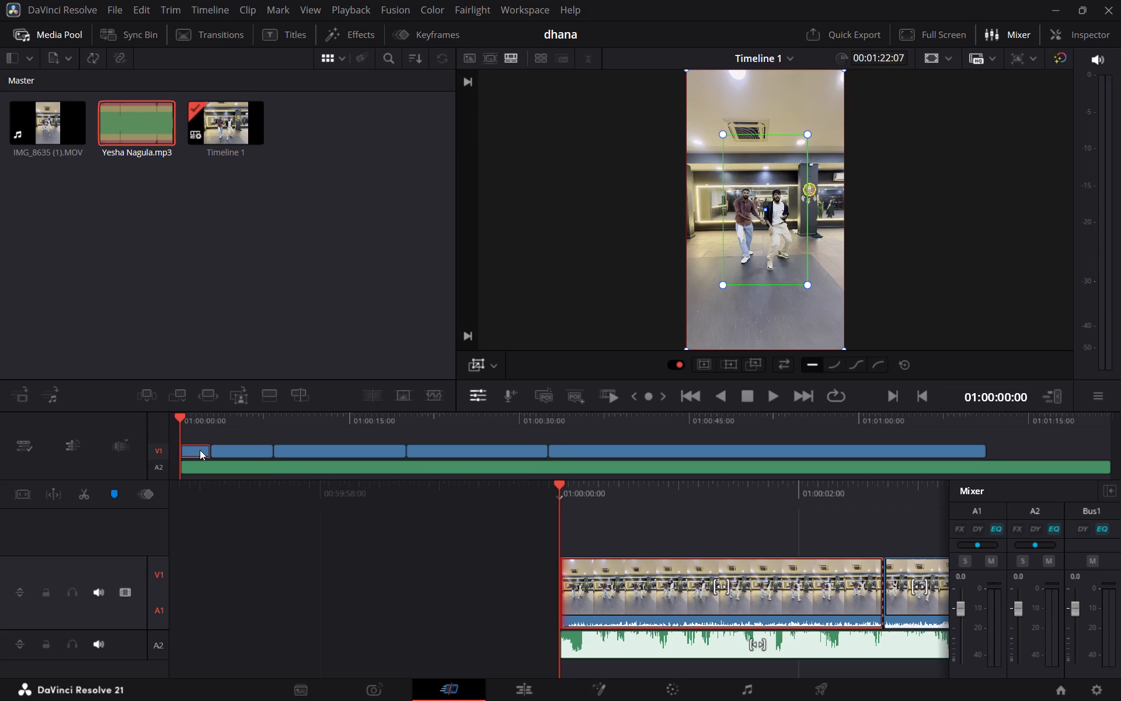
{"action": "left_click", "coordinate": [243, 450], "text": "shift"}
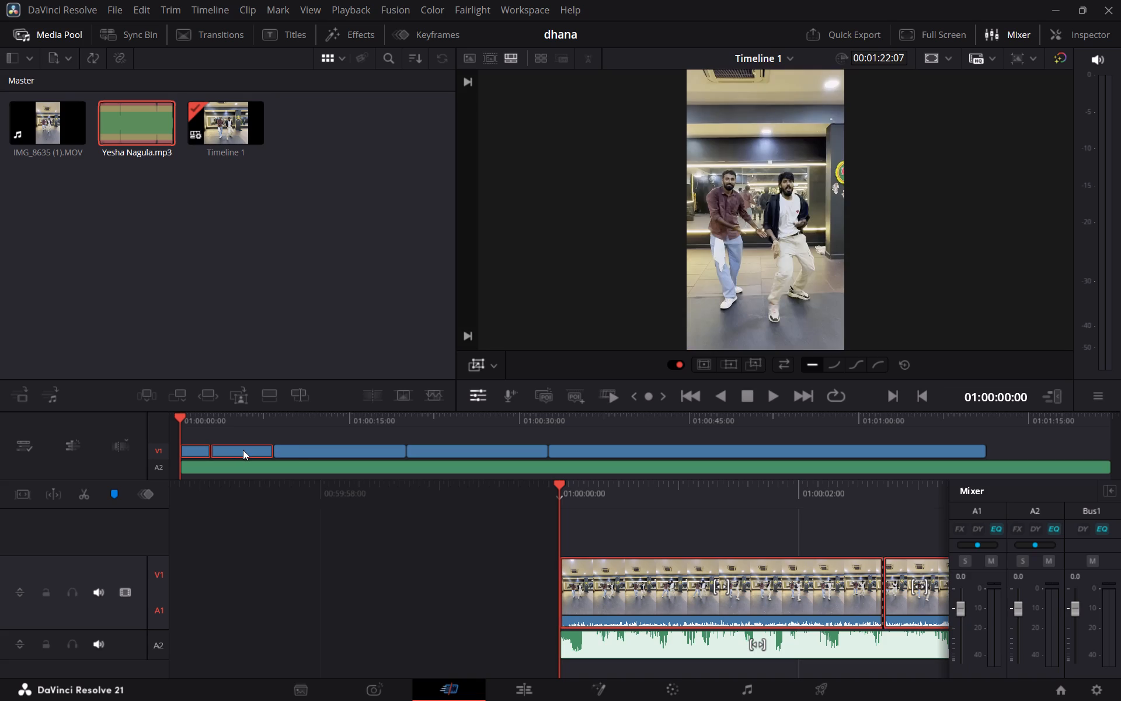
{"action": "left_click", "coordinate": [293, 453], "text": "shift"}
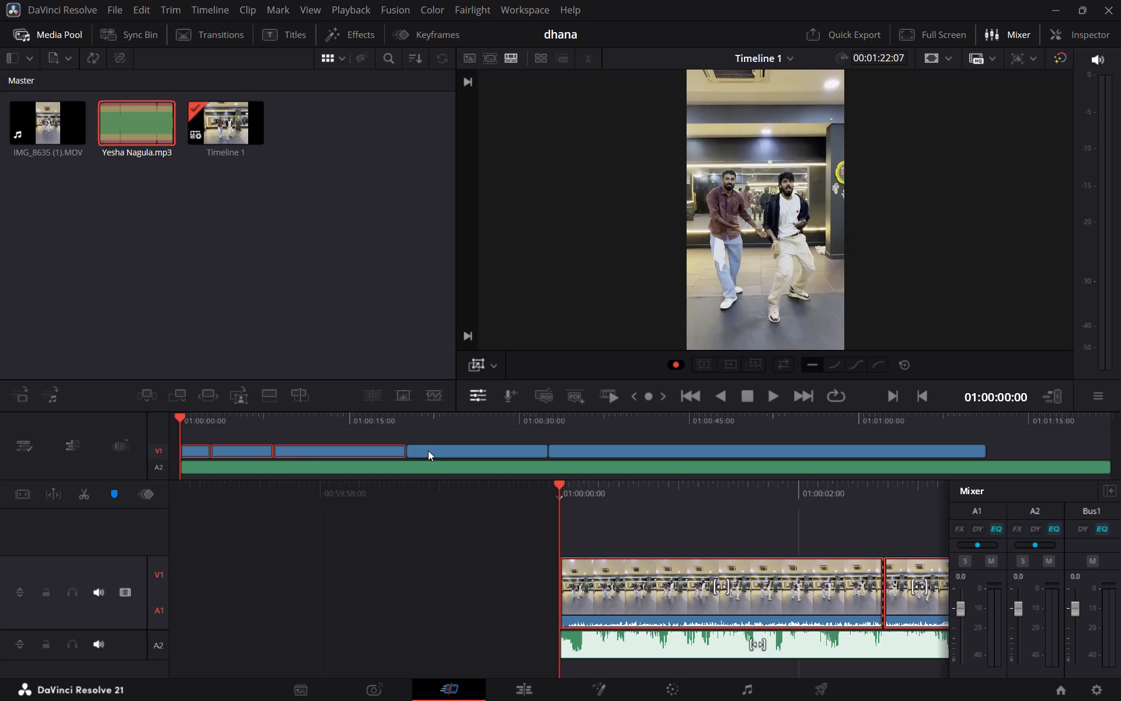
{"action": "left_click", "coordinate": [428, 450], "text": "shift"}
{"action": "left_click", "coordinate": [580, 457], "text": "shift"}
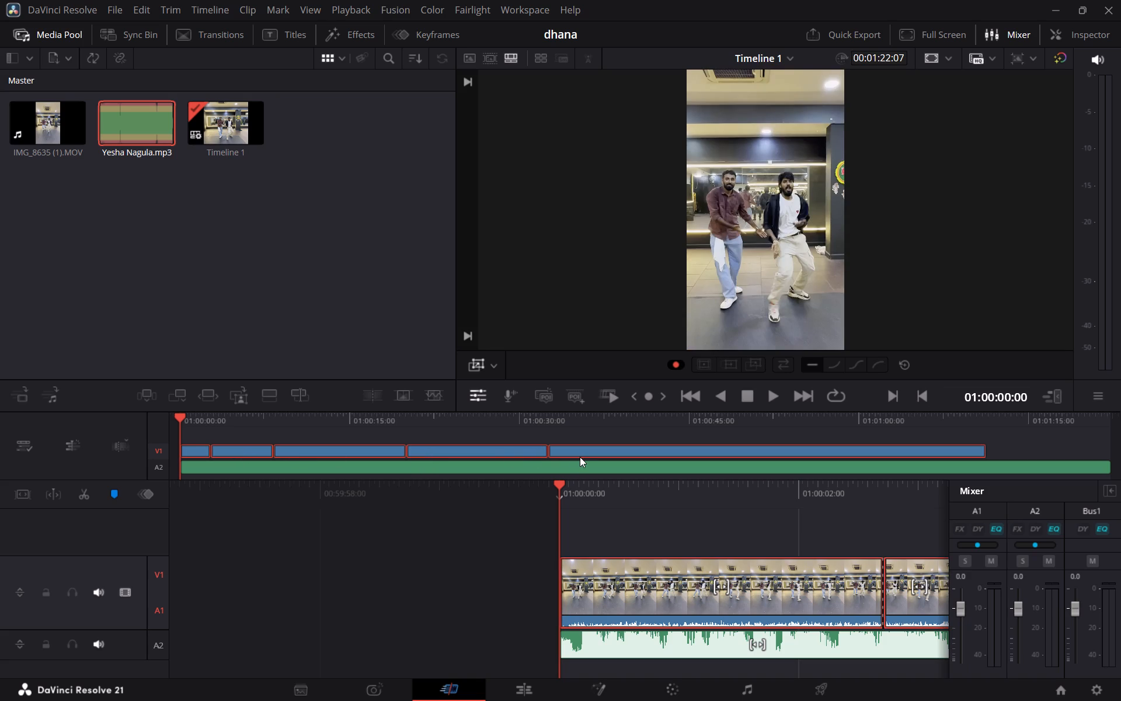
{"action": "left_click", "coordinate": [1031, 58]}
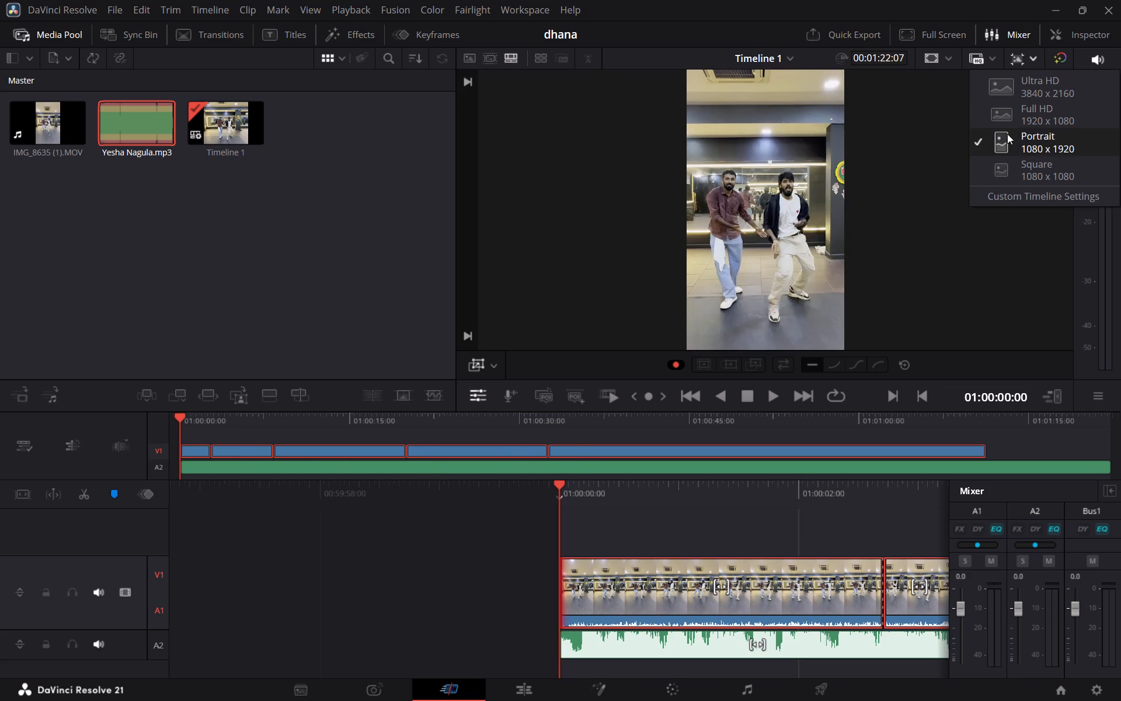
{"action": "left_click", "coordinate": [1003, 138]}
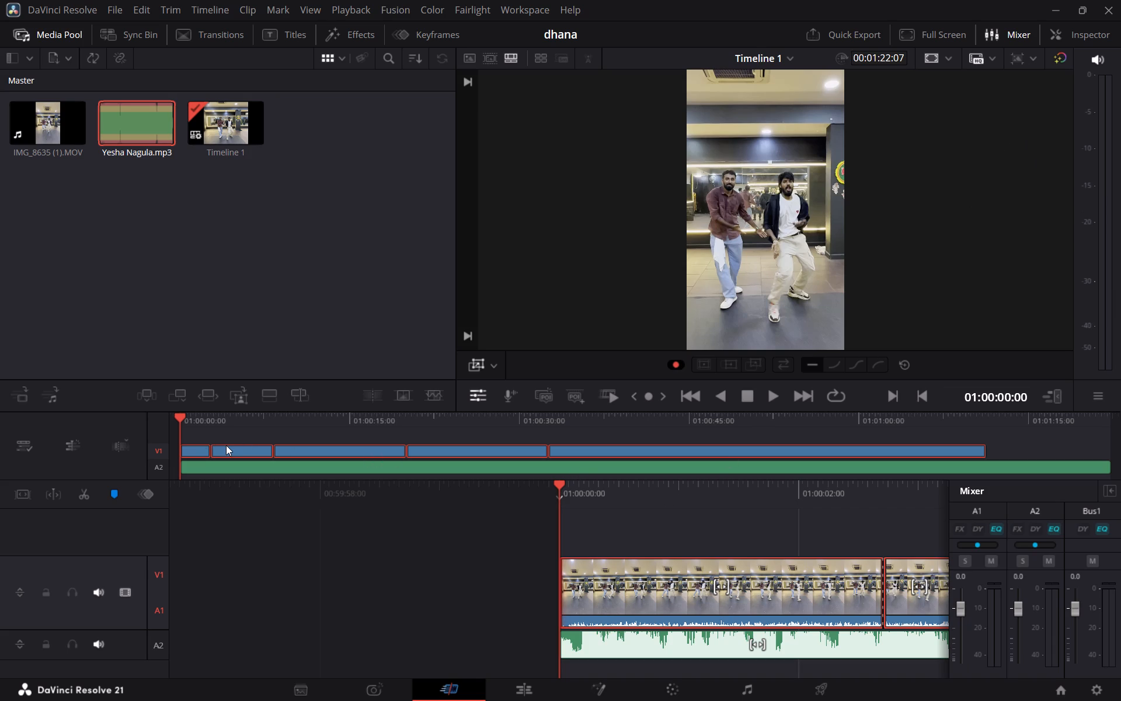
Replay the portrait timeline from the start to check the zooms and cuts against the music, stopping at 01:00:11:22.
{"action": "key", "text": "space"}
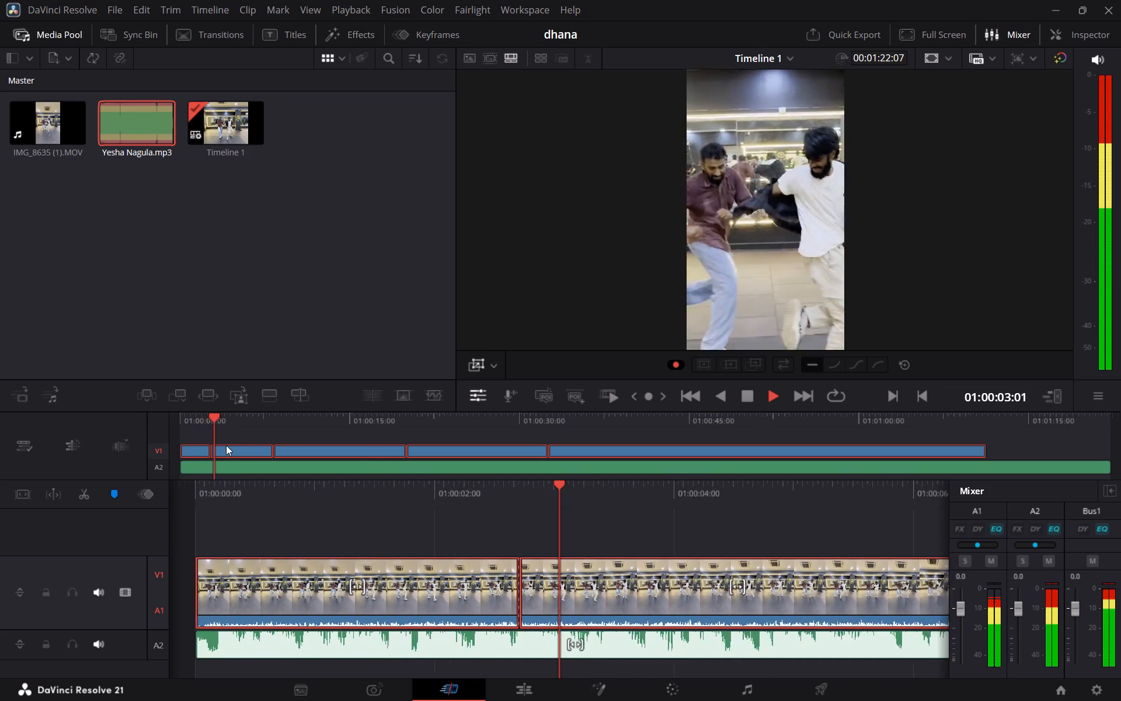
{"action": "key", "text": "space"}
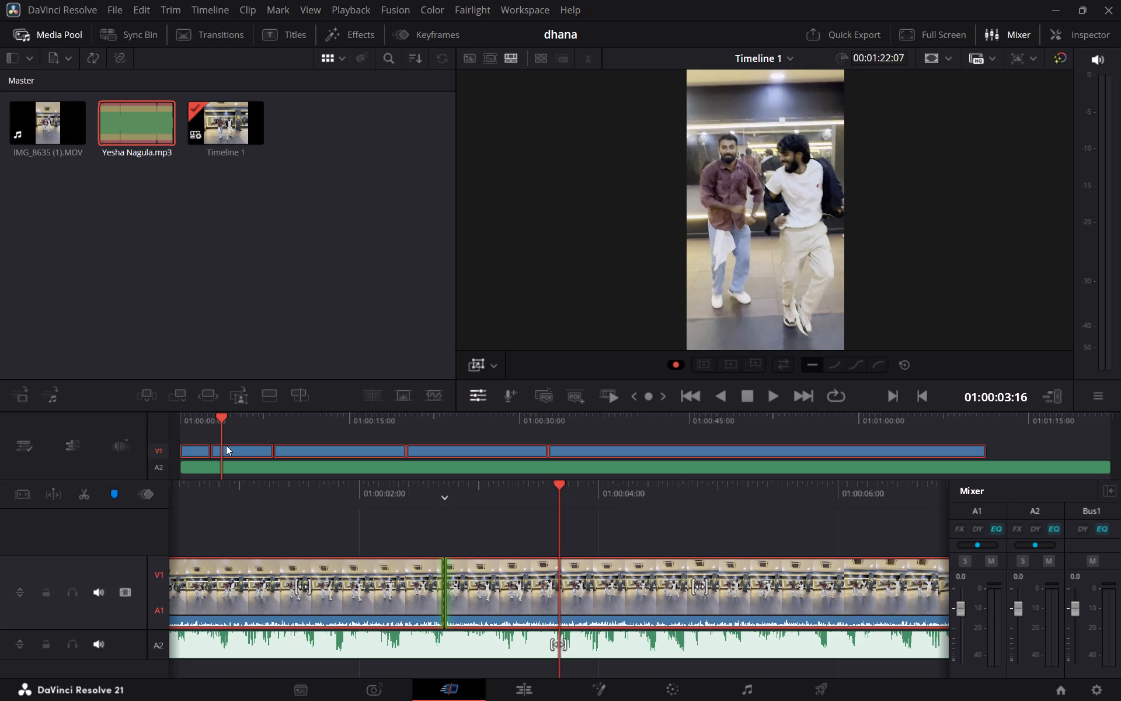
{"action": "scroll", "coordinate": [226, 445], "scroll_direction": "right", "scroll_amount": 4}
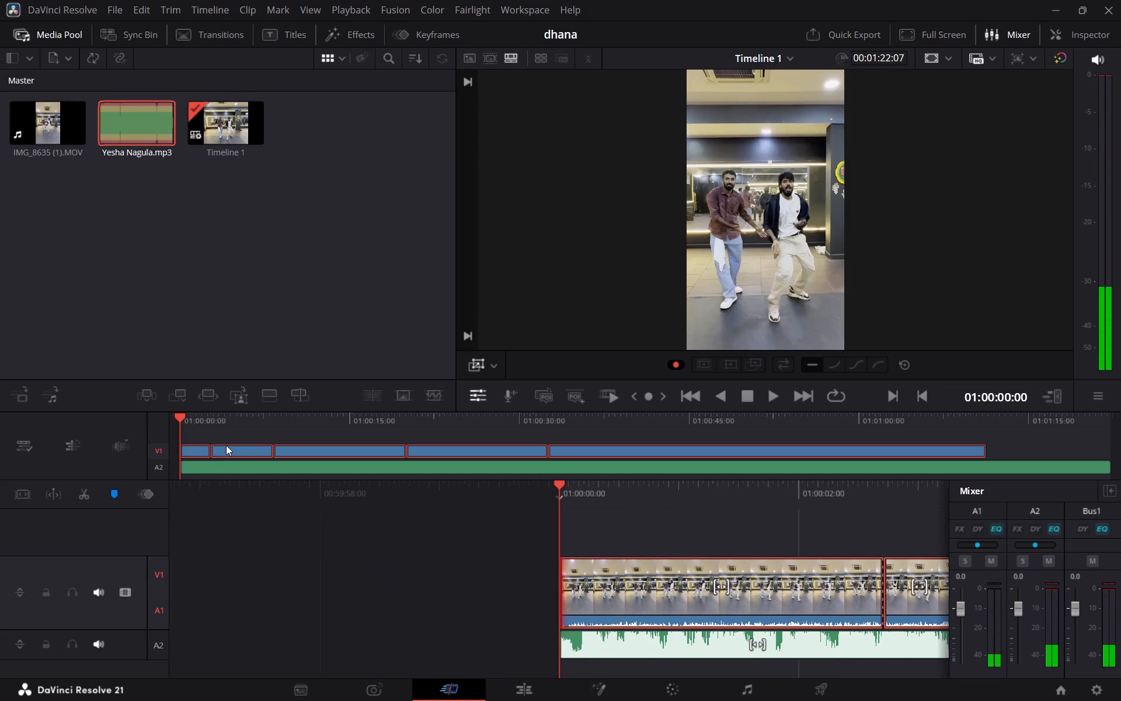
{"action": "key", "text": "space"}
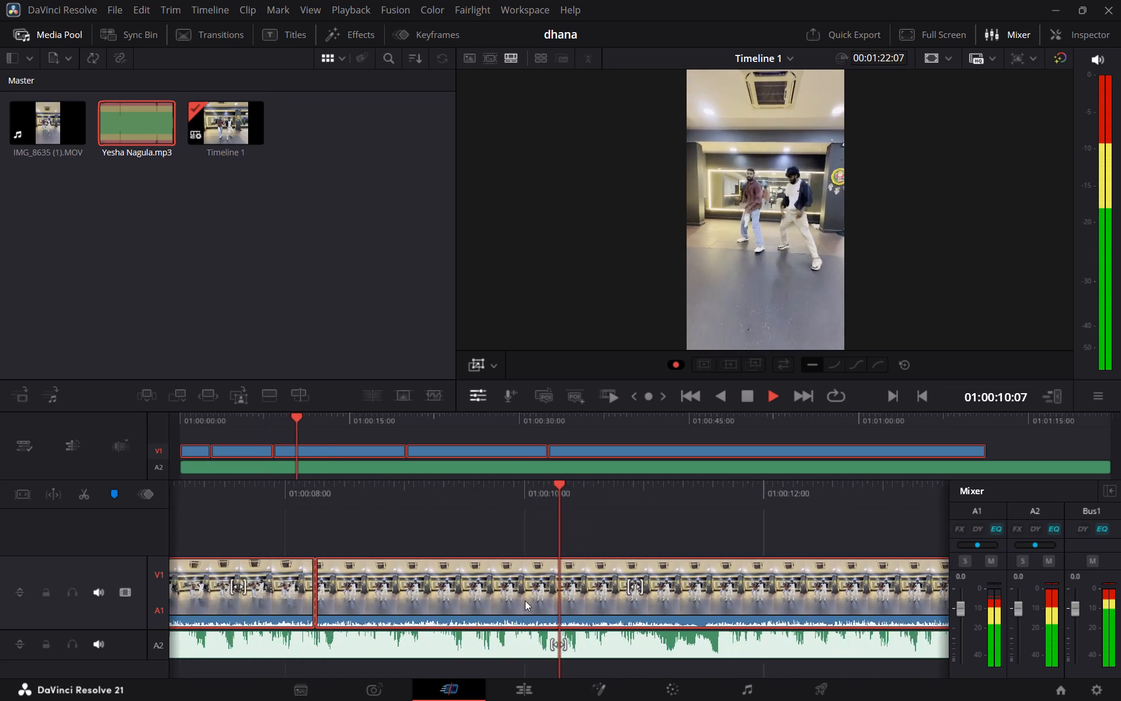
{"action": "scroll", "coordinate": [466, 629], "scroll_direction": "right", "scroll_amount": 11}
{"action": "key", "text": "space"}
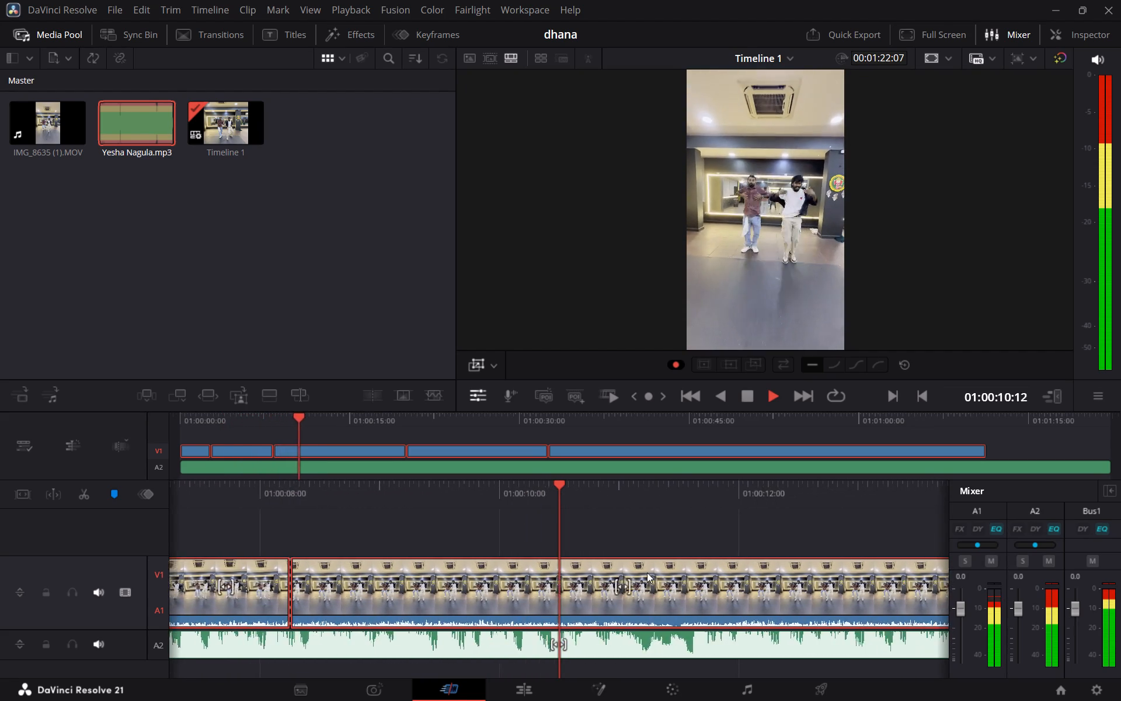
{"action": "key", "text": "space"}
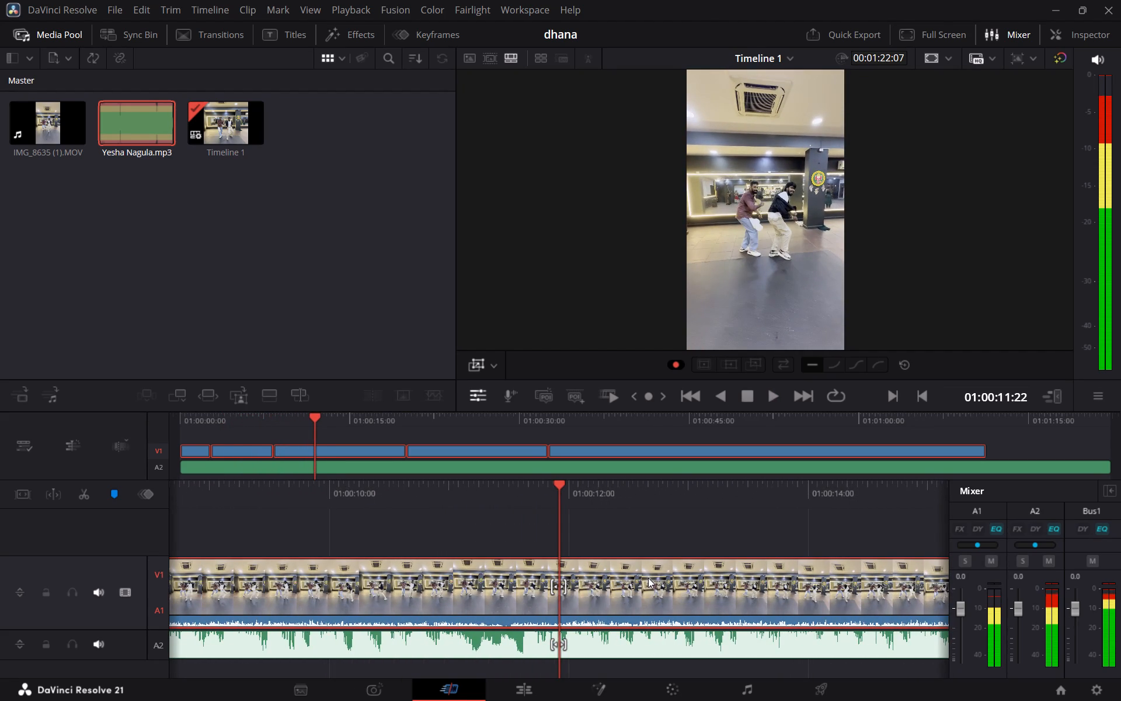
{"action": "left_click", "coordinate": [647, 577]}
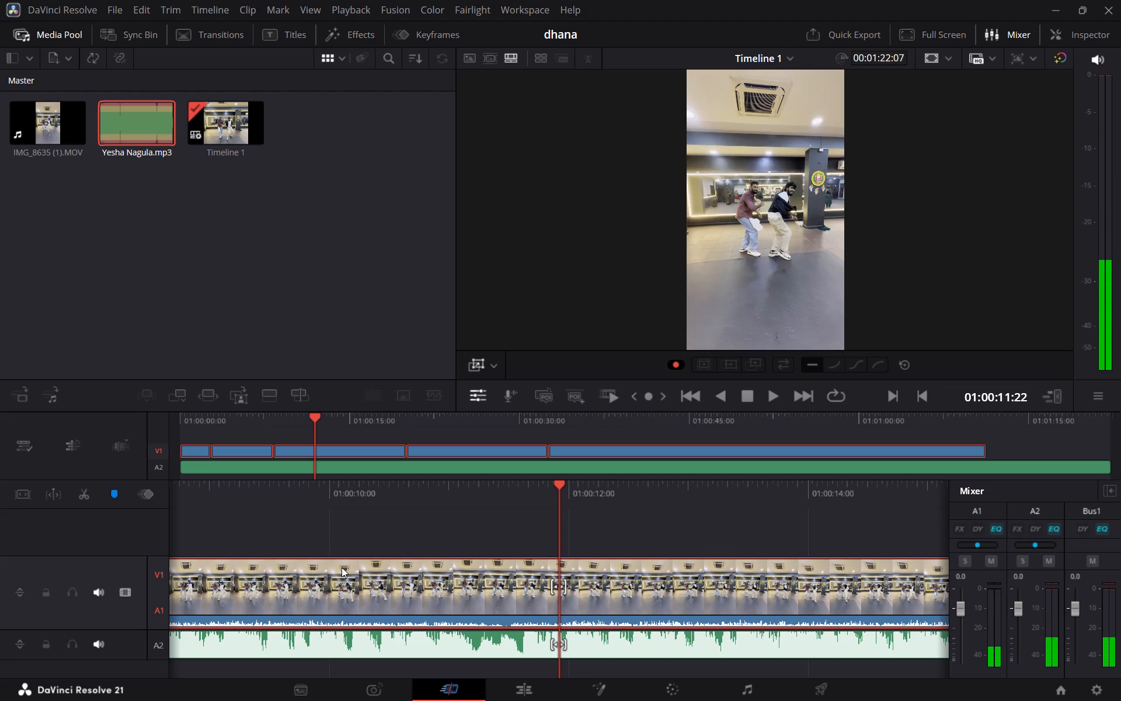
Clear the multi-clip selection and enlarge the second V1 clip's green Dynamic Zoom frame to a little under half the picture width.
{"action": "left_click", "coordinate": [437, 498]}
{"action": "left_click", "coordinate": [452, 518]}
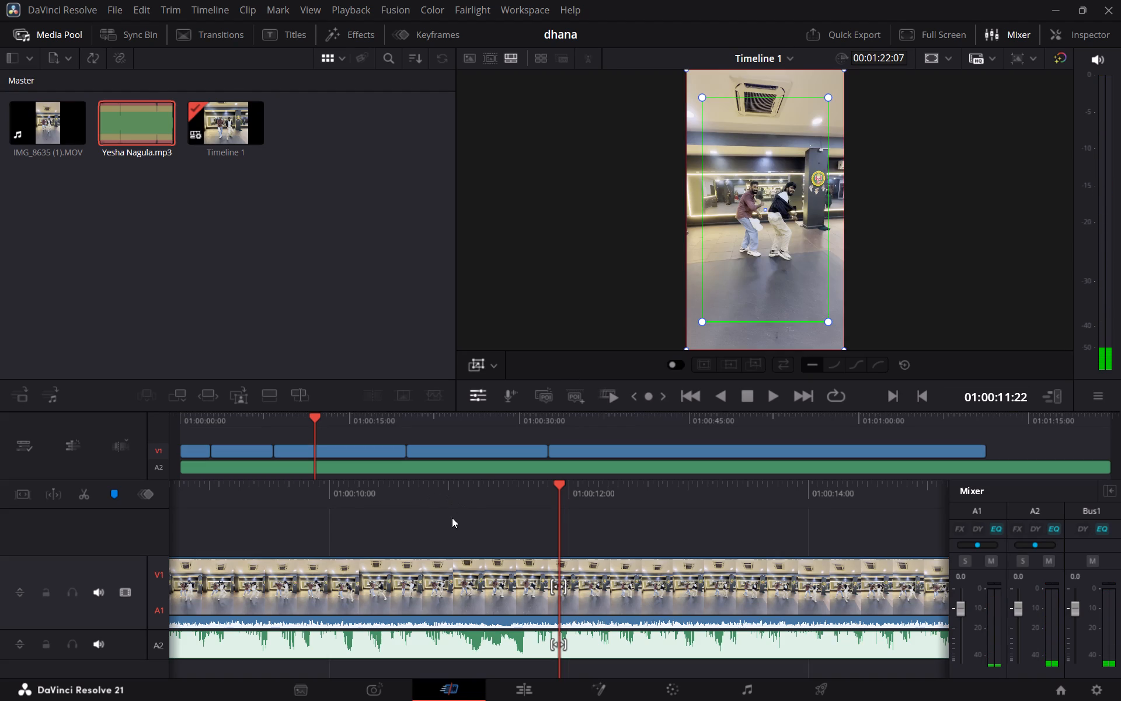
{"action": "left_click", "coordinate": [462, 588]}
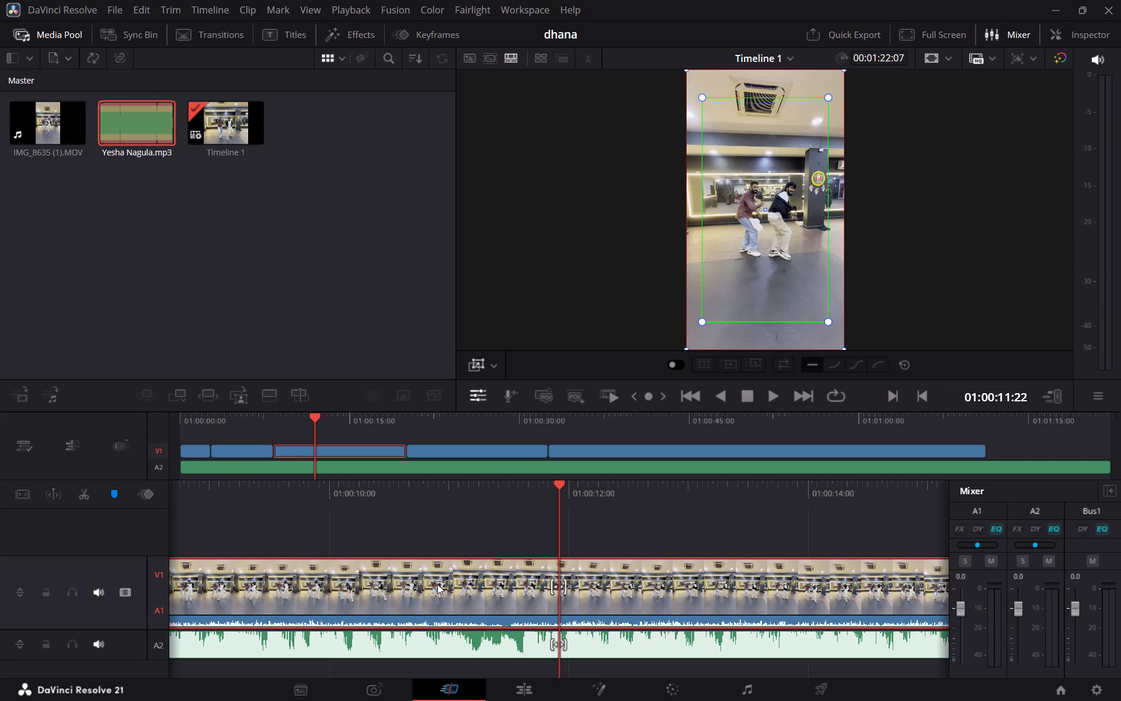
{"action": "scroll", "coordinate": [437, 584], "scroll_direction": "up", "scroll_amount": 1}
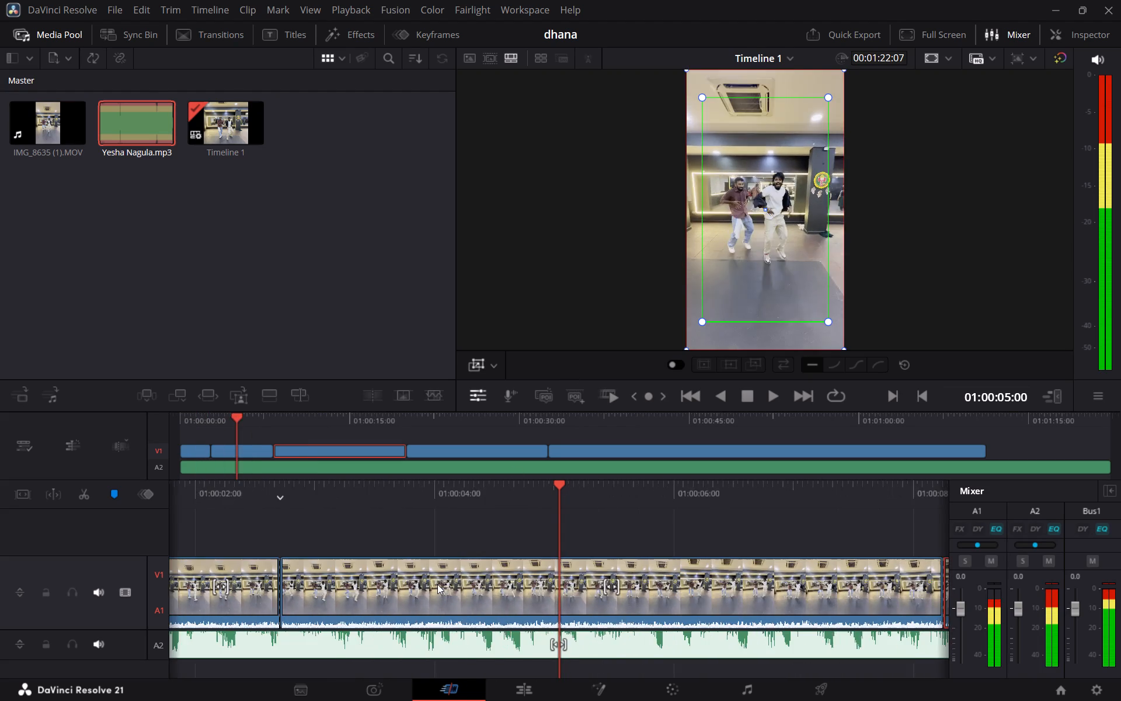
{"action": "scroll", "coordinate": [437, 584], "scroll_direction": "up", "scroll_amount": 1}
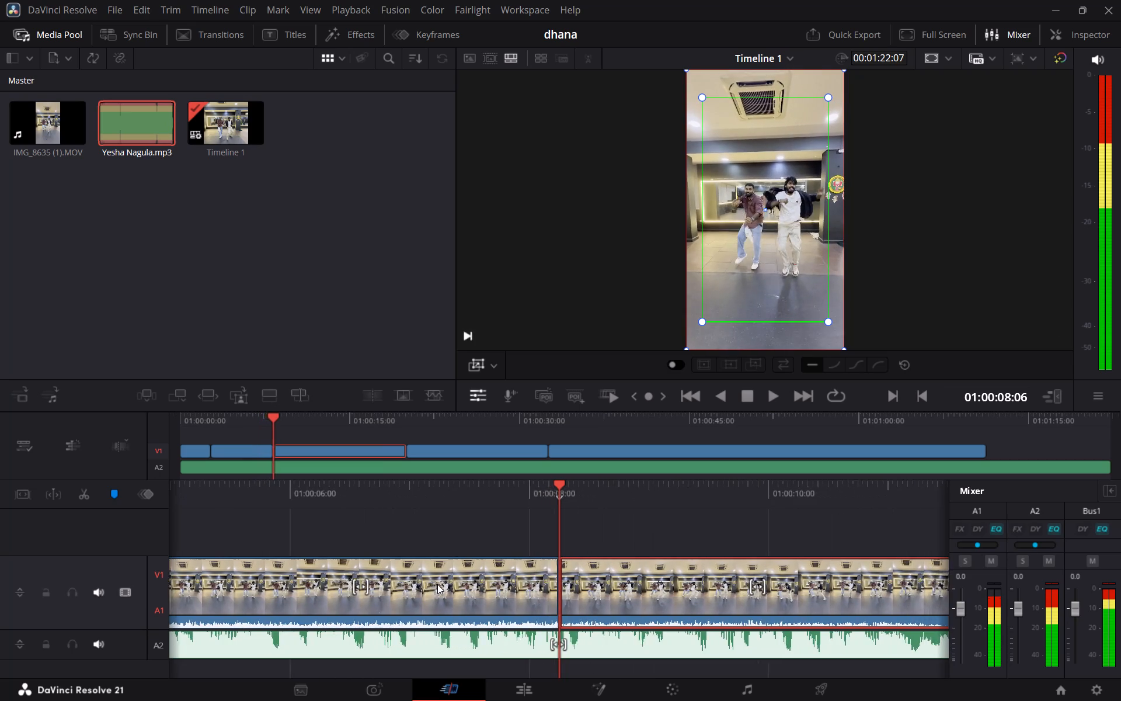
{"action": "left_click", "coordinate": [582, 567]}
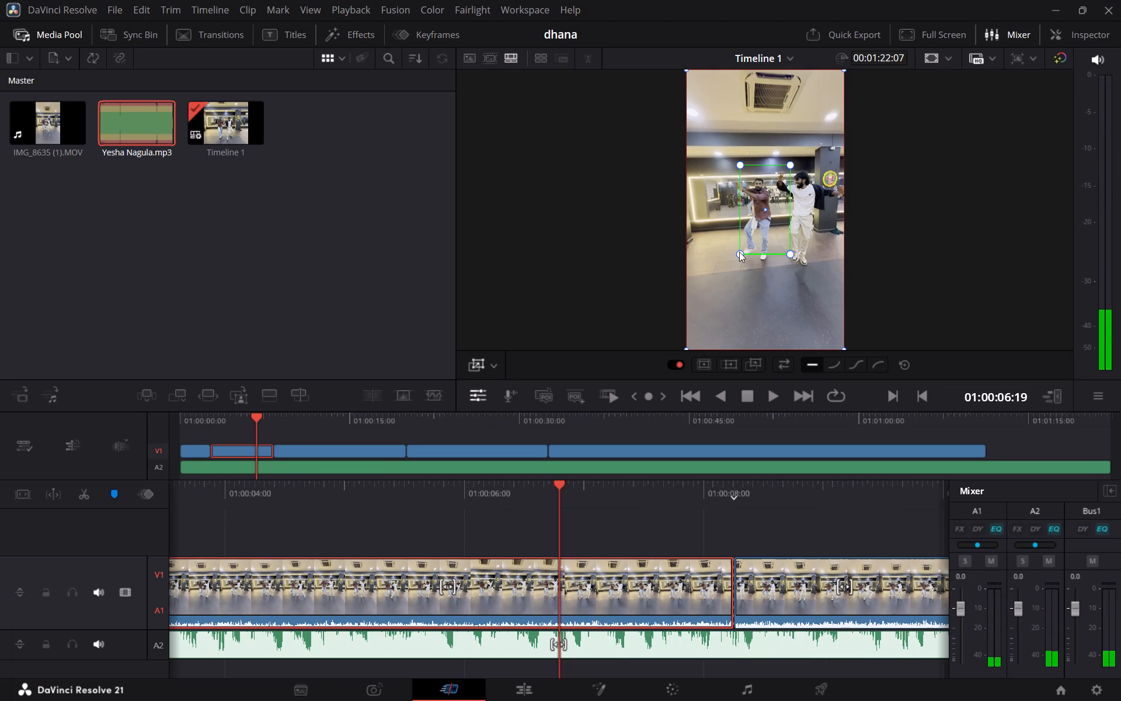
{"action": "left_click_drag", "start_coordinate": [739, 252], "coordinate": [727, 268]}
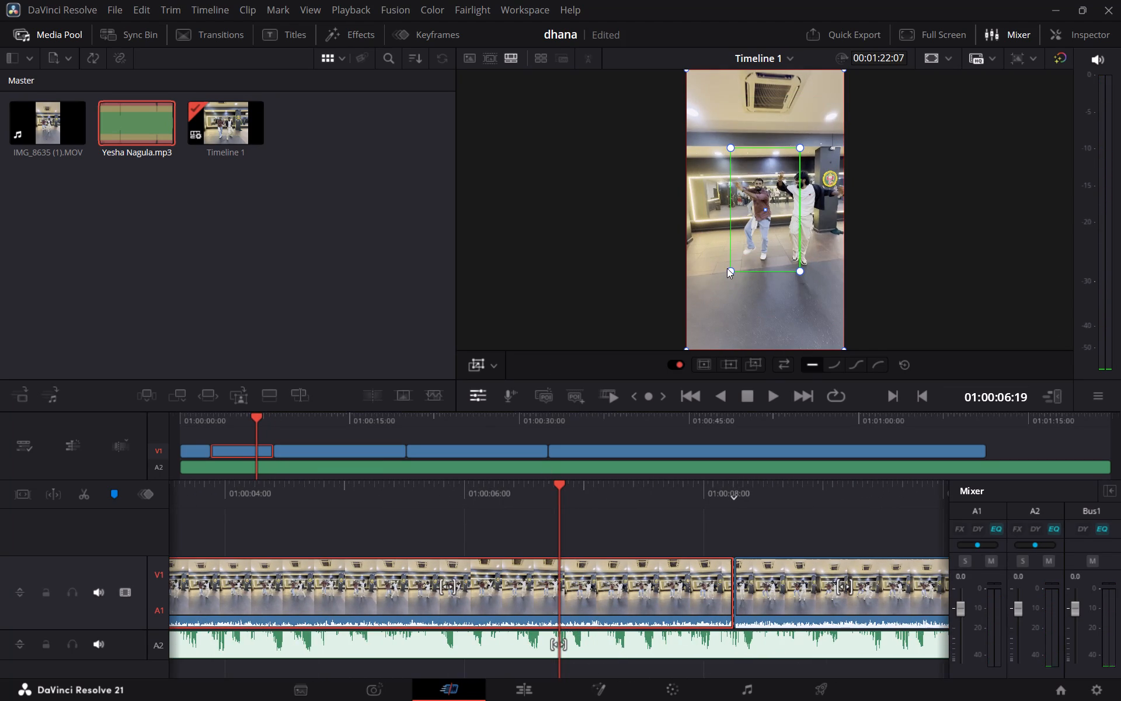
Play on from 01:00:06:19 past the second cut, and replay from the timeline start to check the adjusted zoom.
{"action": "key", "text": "space"}
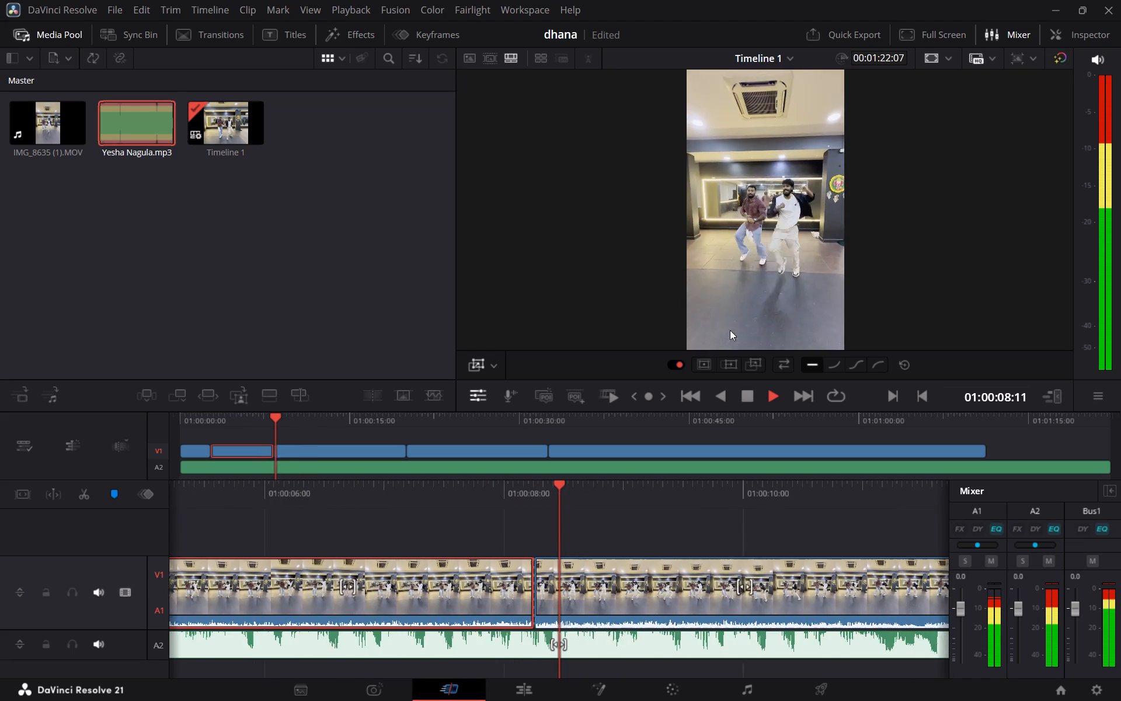
{"action": "scroll", "coordinate": [724, 333], "scroll_direction": "right", "scroll_amount": 5}
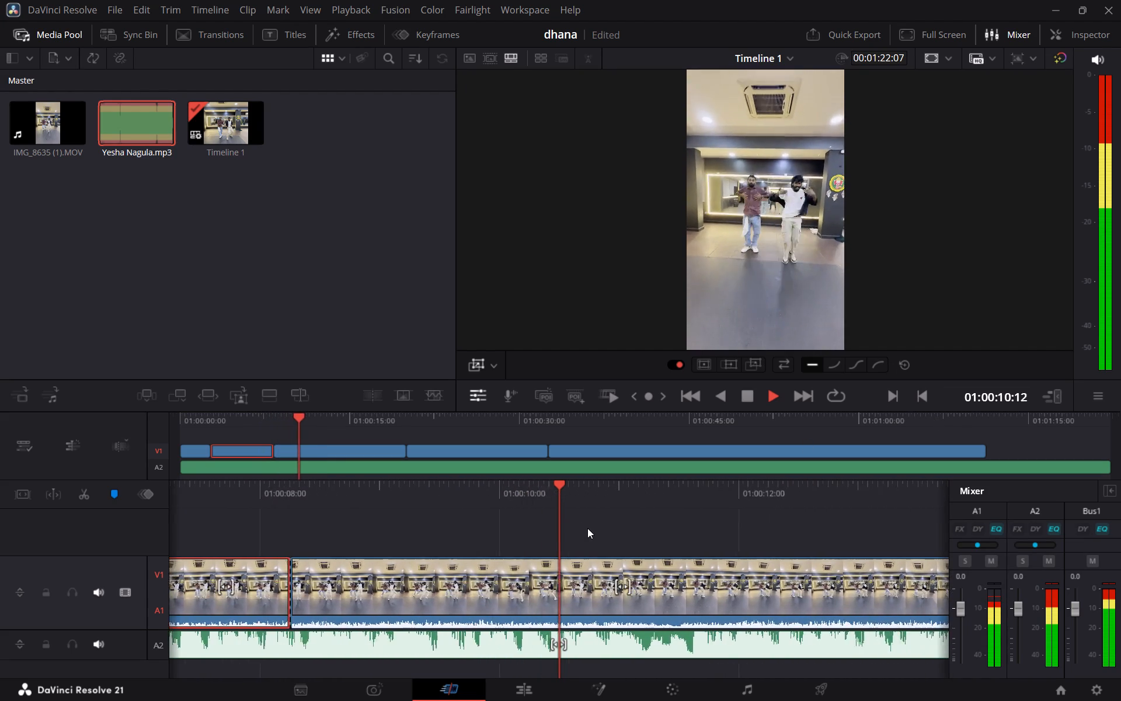
{"action": "scroll", "coordinate": [587, 528], "scroll_direction": "right", "scroll_amount": 8}
{"action": "key", "text": "space"}
{"action": "key", "text": "space"}
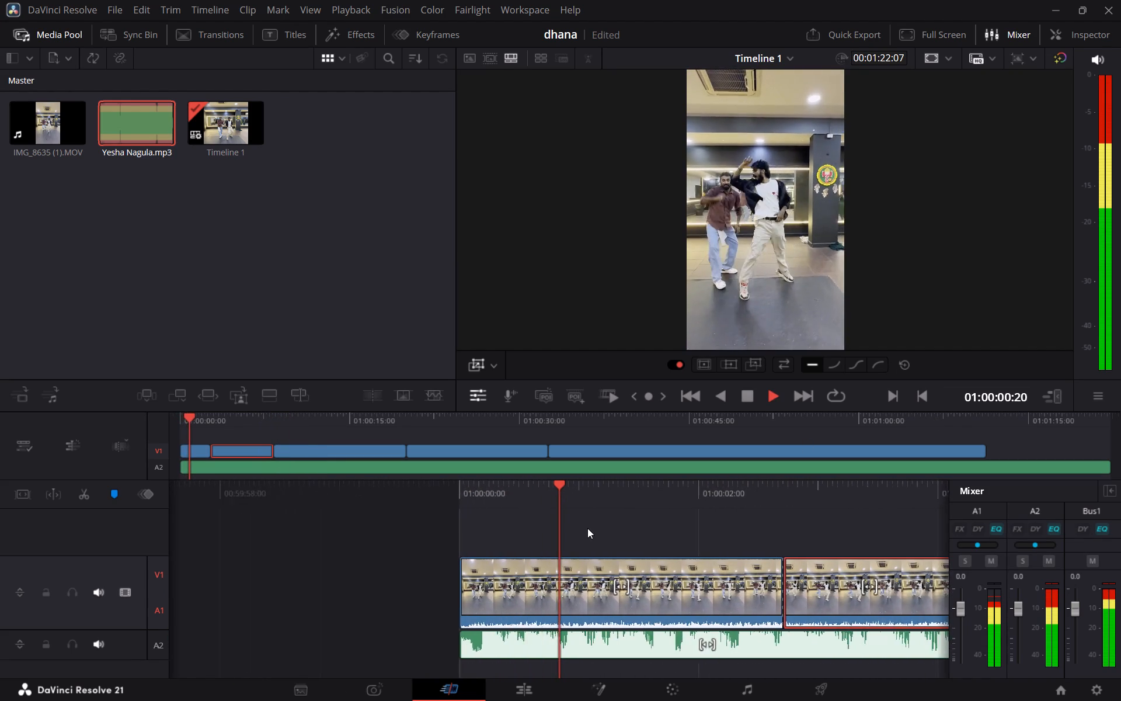
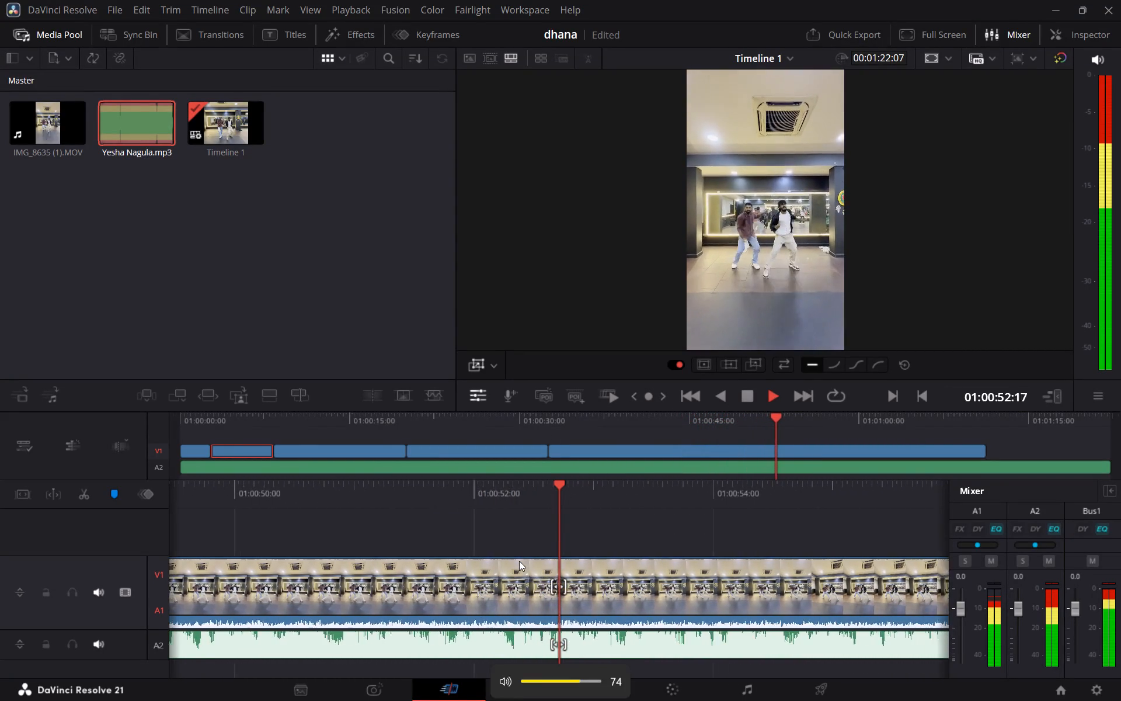
Replay from the timeline start past the second cut to check the zooms against the music, stopping at about 01:00:09:05.
{"action": "scroll", "coordinate": [643, 455], "scroll_direction": "right", "scroll_amount": 4}
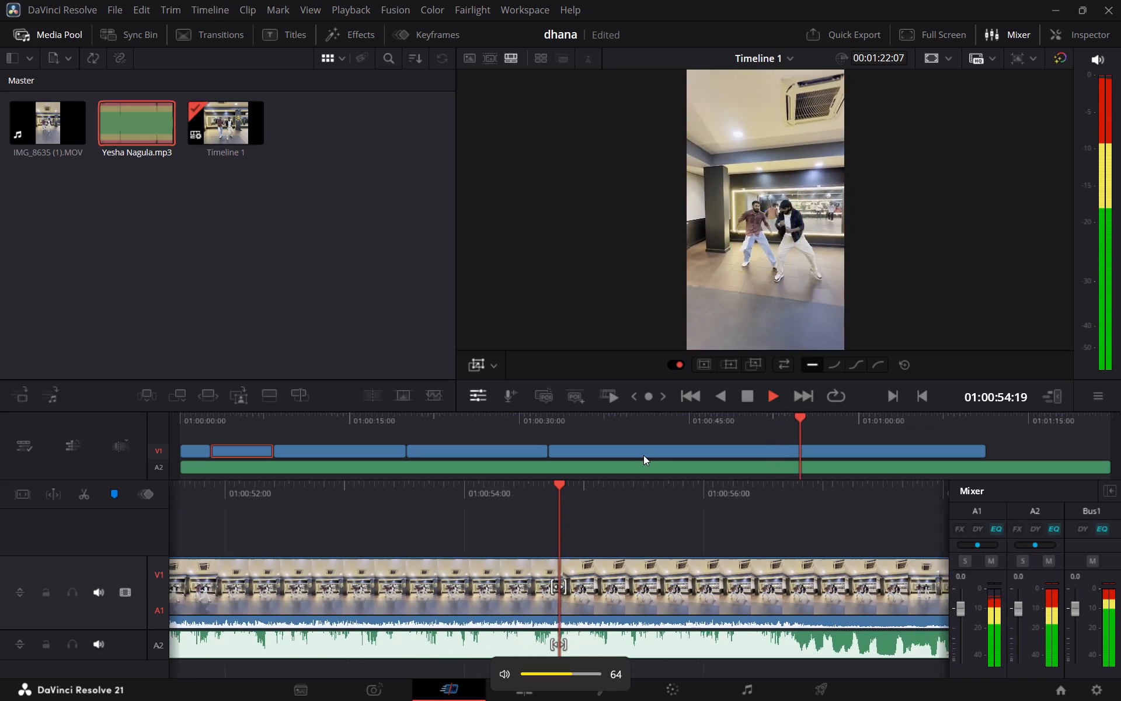
{"action": "scroll", "coordinate": [643, 455], "scroll_direction": "right", "scroll_amount": 16}
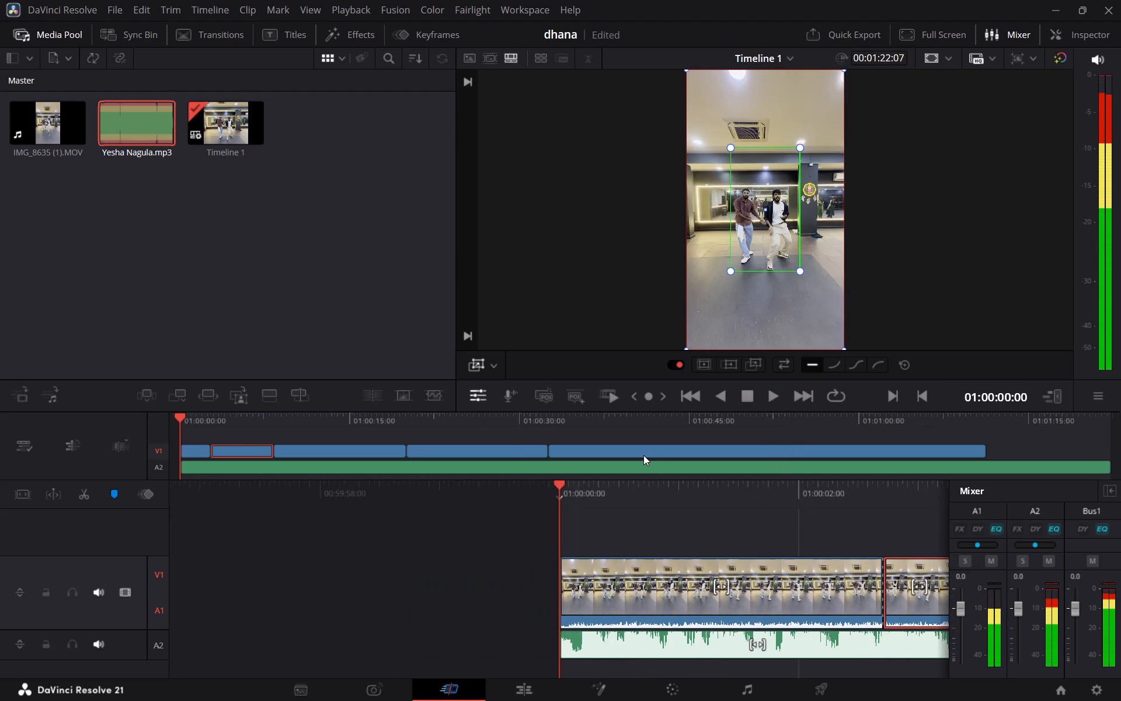
{"action": "key", "text": "space"}
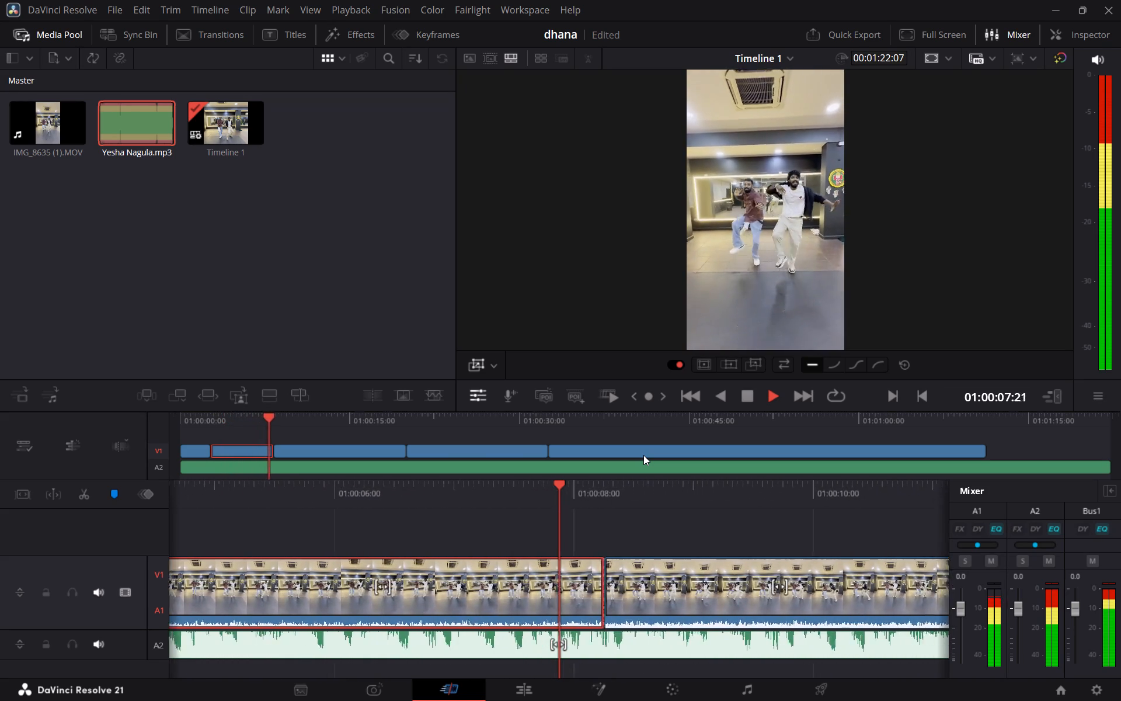
{"action": "key", "text": "space"}
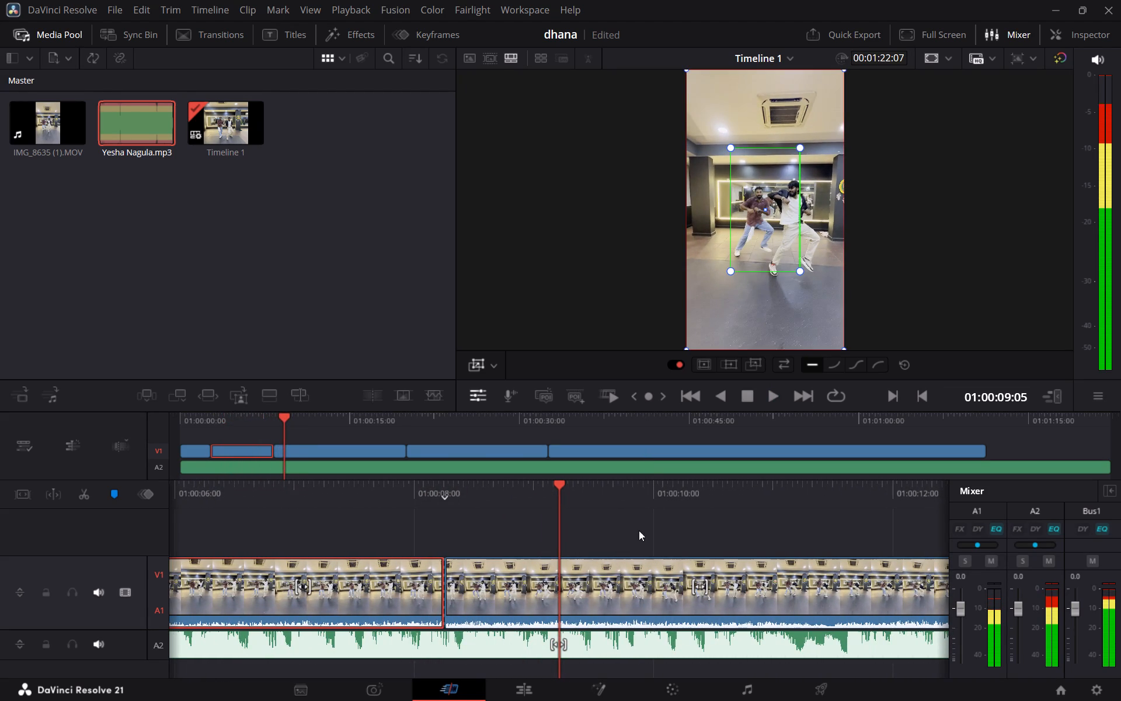
Shrink the third V1 clip's green Dynamic Zoom frame to about 60% of the picture width and shift it slightly right over the dancers.
{"action": "left_click", "coordinate": [521, 612]}
{"action": "key", "text": "space"}
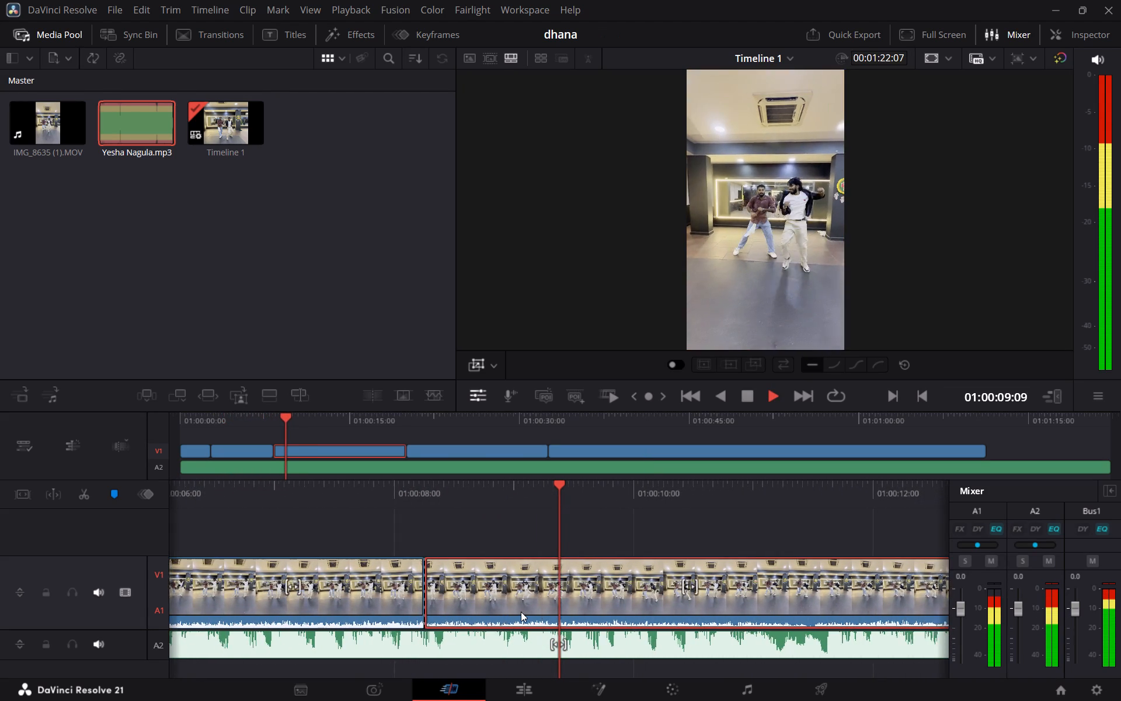
{"action": "key", "text": "space"}
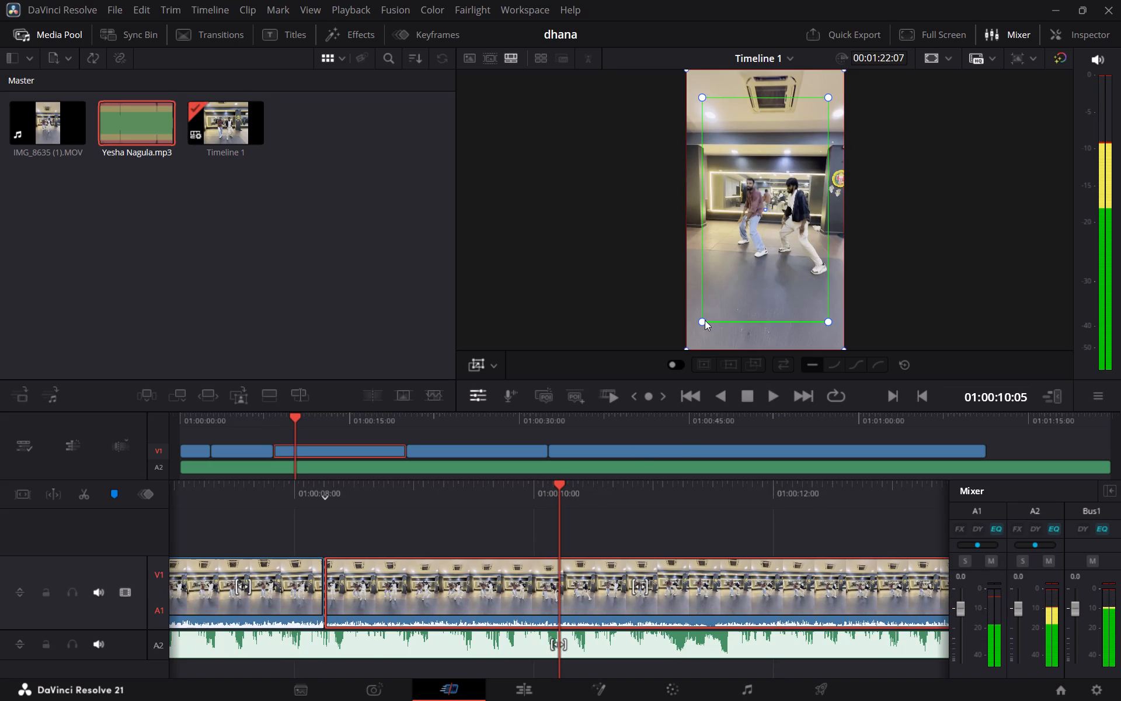
{"action": "left_click_drag", "start_coordinate": [701, 319], "coordinate": [739, 296]}
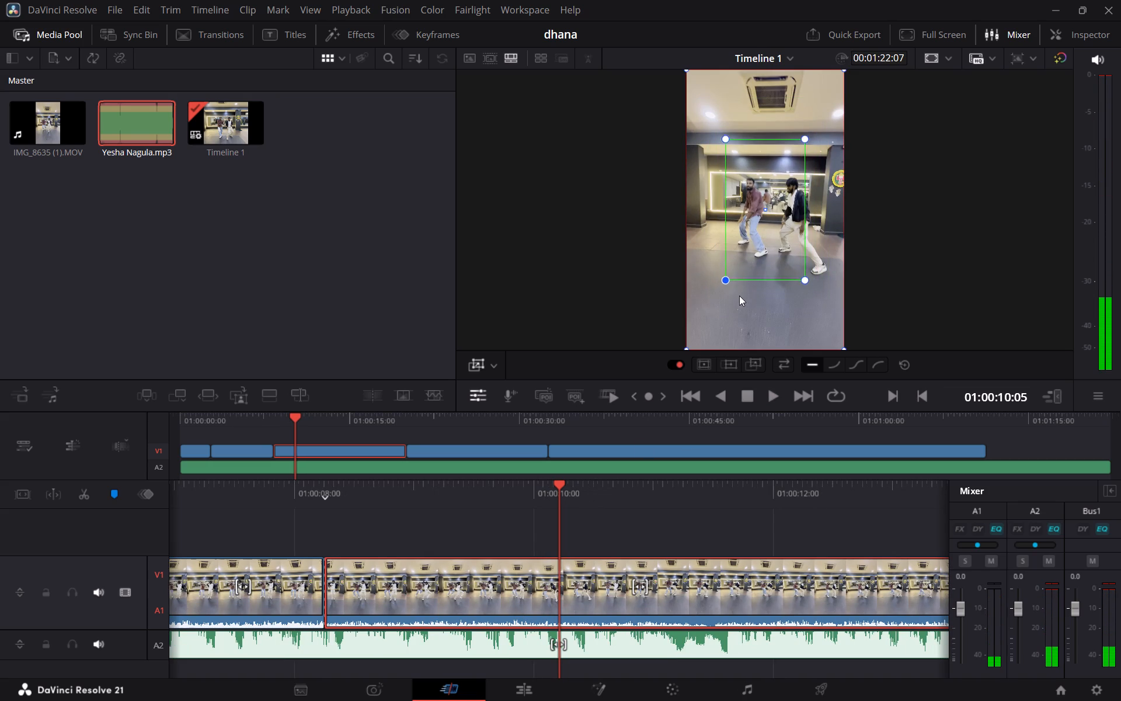
{"action": "left_click_drag", "start_coordinate": [739, 296], "coordinate": [729, 310]}
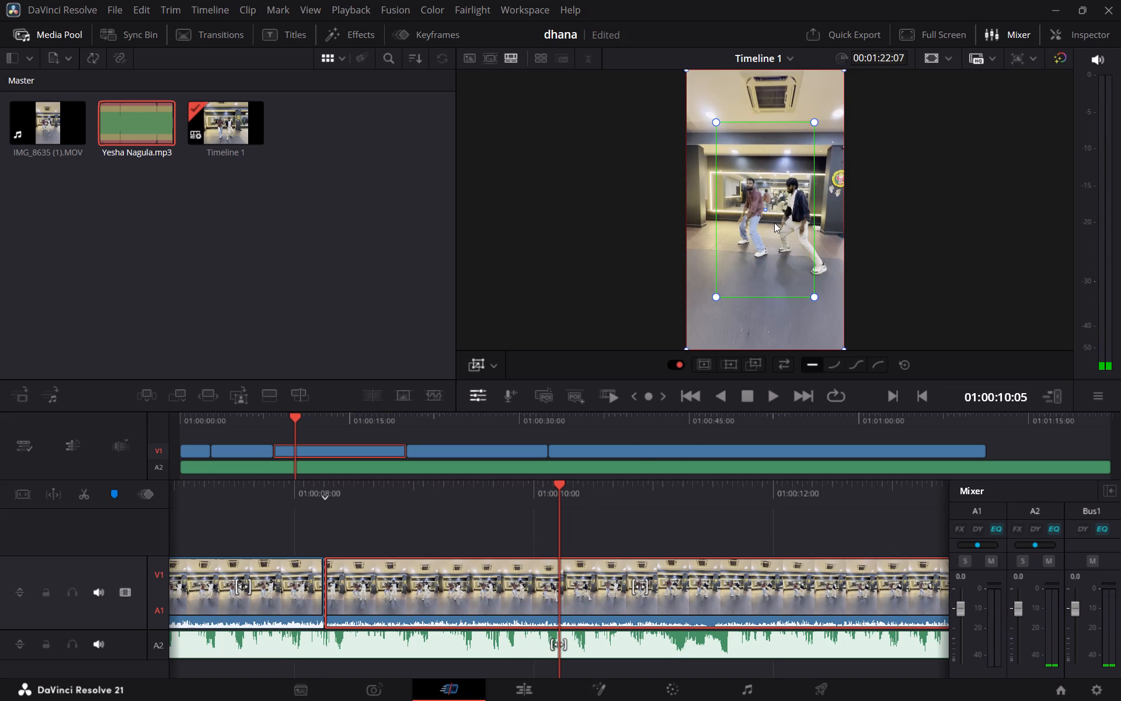
{"action": "left_click_drag", "start_coordinate": [774, 223], "coordinate": [785, 221]}
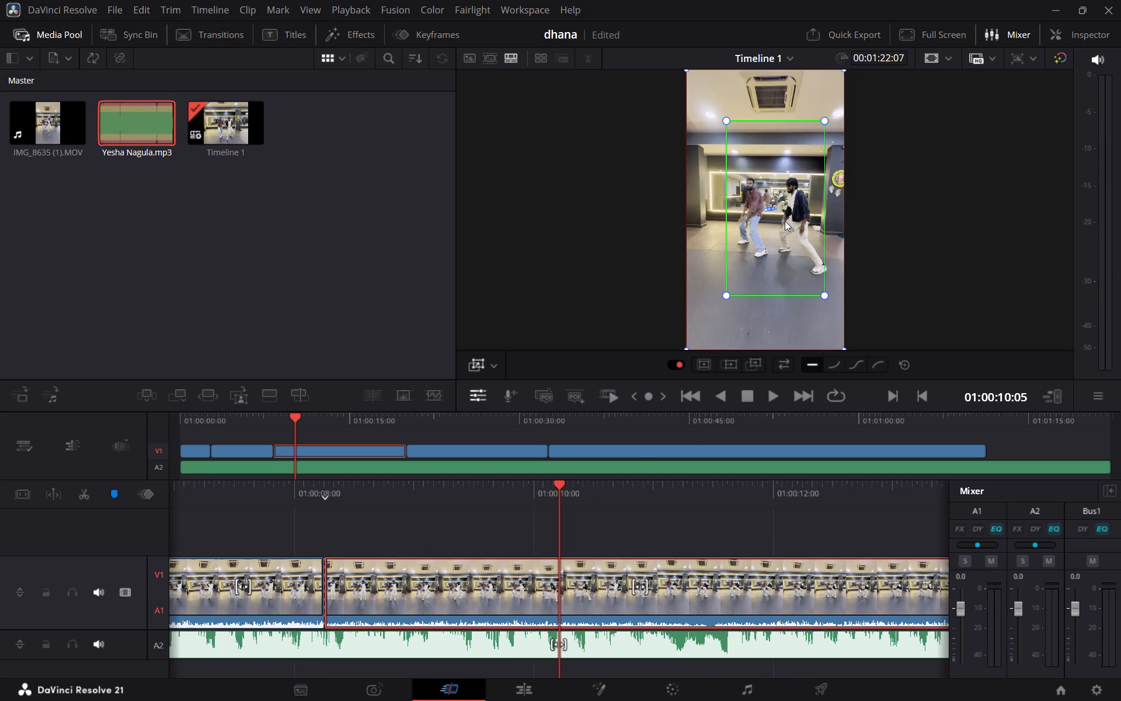
Go back to about 01:00:05 and play through the third V1 clip past the third cut to check its zoom, stopping at 01:00:21:02.
{"action": "scroll", "coordinate": [605, 549], "scroll_direction": "right", "scroll_amount": 1}
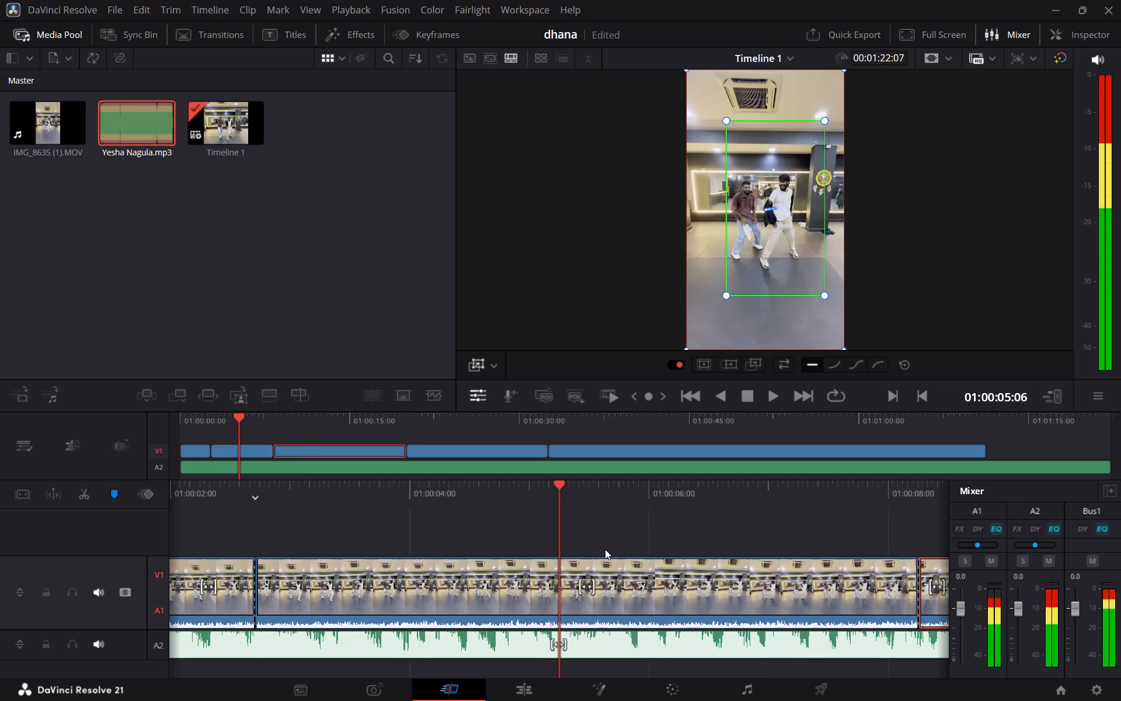
{"action": "scroll", "coordinate": [605, 549], "scroll_direction": "right", "scroll_amount": 1}
{"action": "key", "text": "space"}
{"action": "key", "text": "space"}
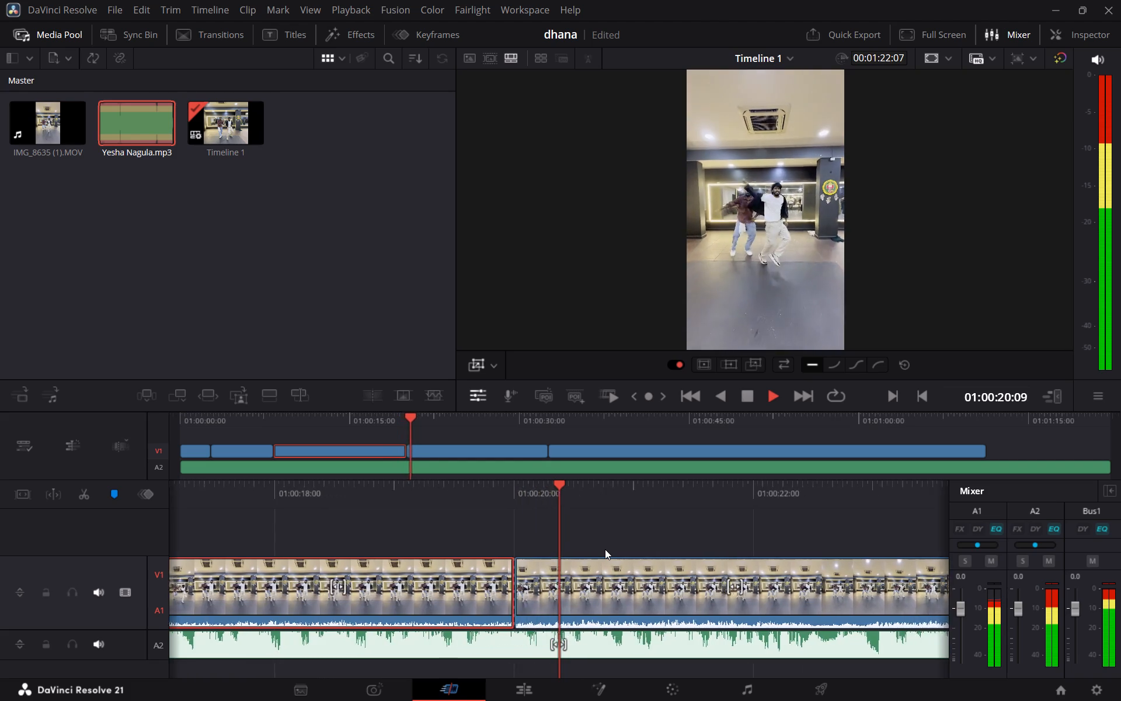
{"action": "key", "text": "space"}
Shrink the fourth V1 clip's green Dynamic Zoom frame to a little under half the picture width around the dancers.
{"action": "left_click", "coordinate": [499, 579]}
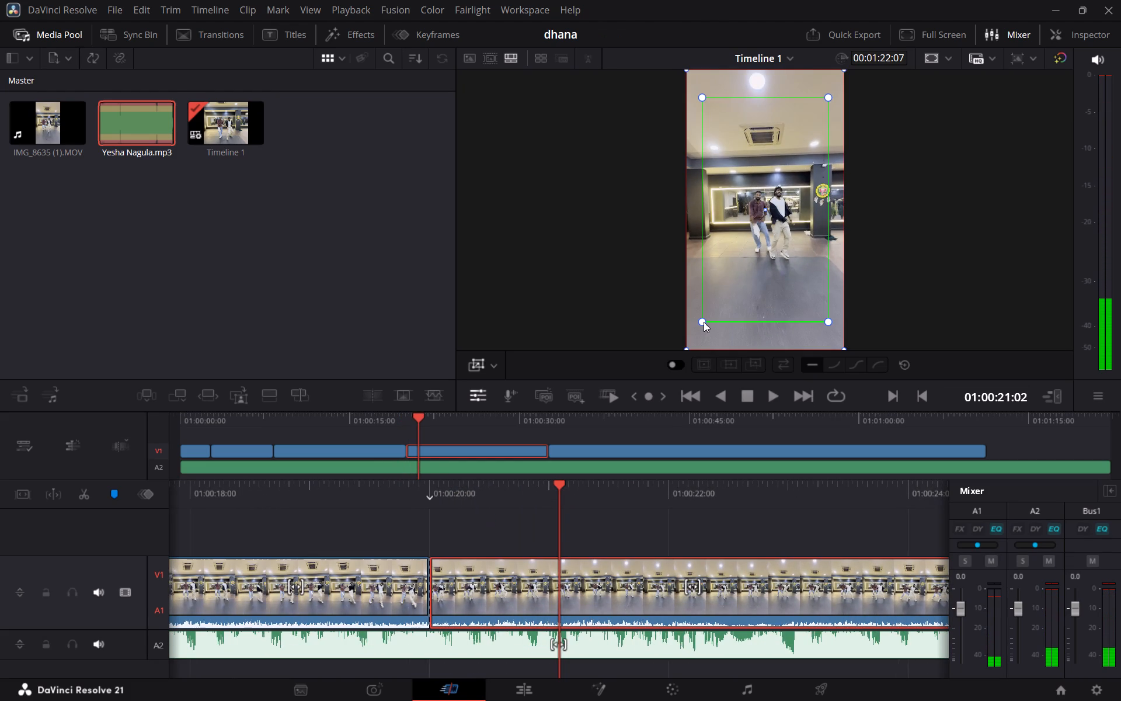
{"action": "left_click_drag", "start_coordinate": [701, 321], "coordinate": [736, 251]}
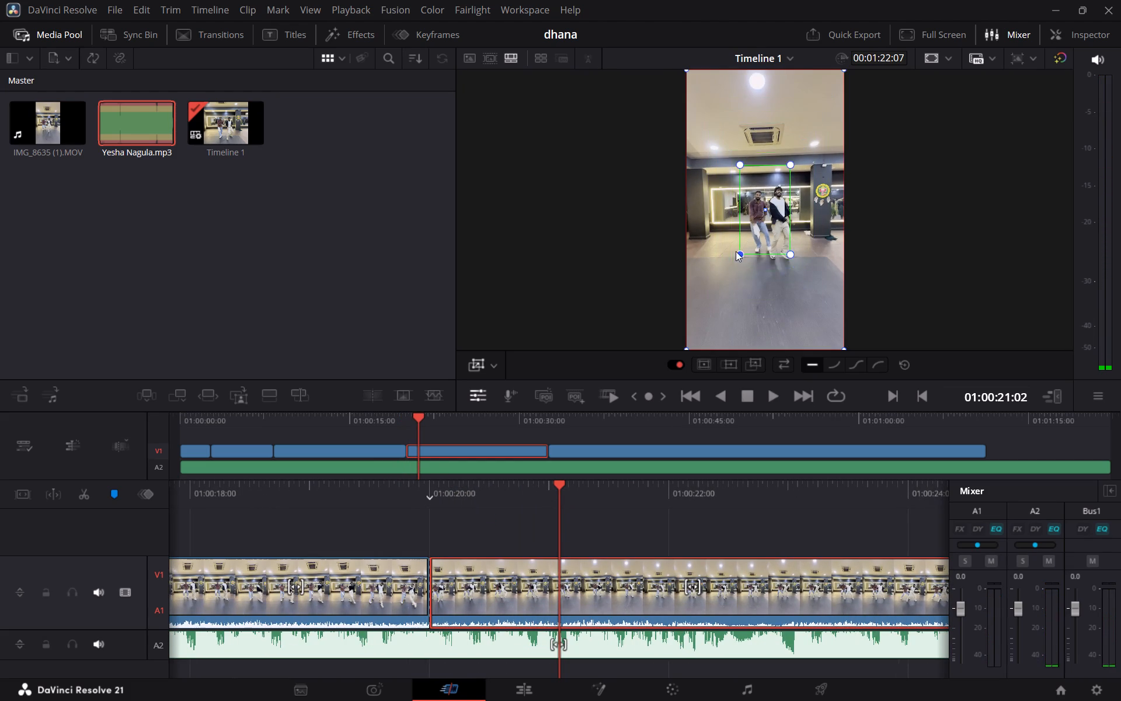
{"action": "left_click_drag", "start_coordinate": [736, 251], "coordinate": [732, 285]}
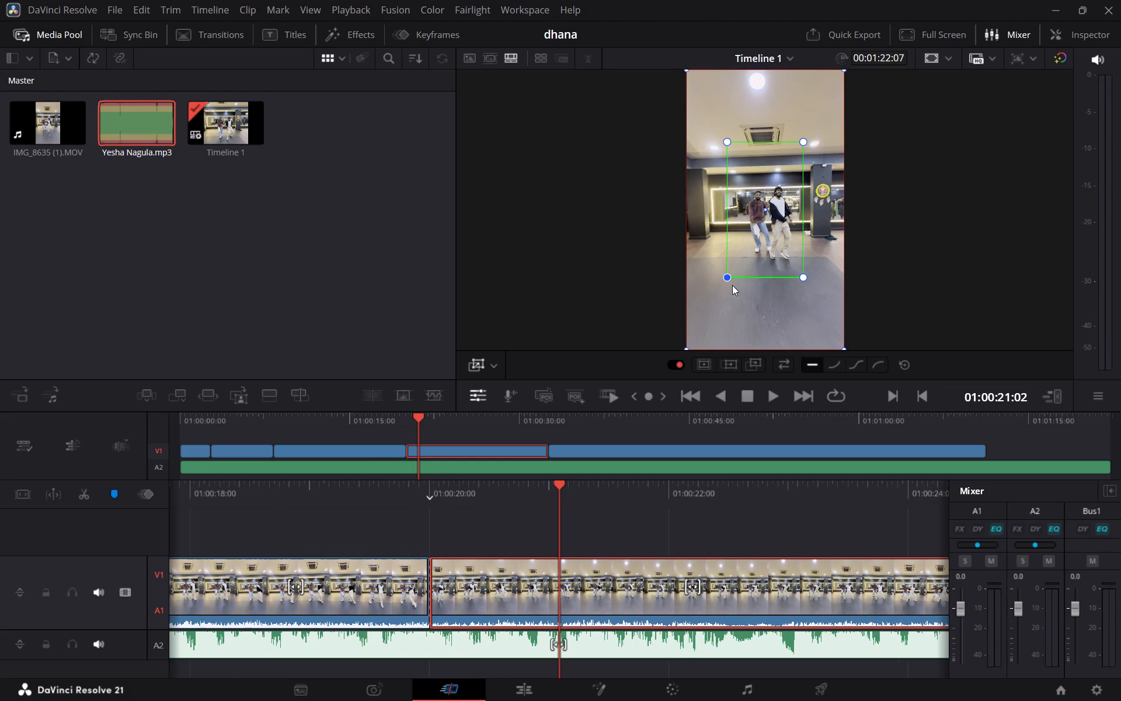
{"action": "left_click_drag", "start_coordinate": [732, 285], "coordinate": [739, 279]}
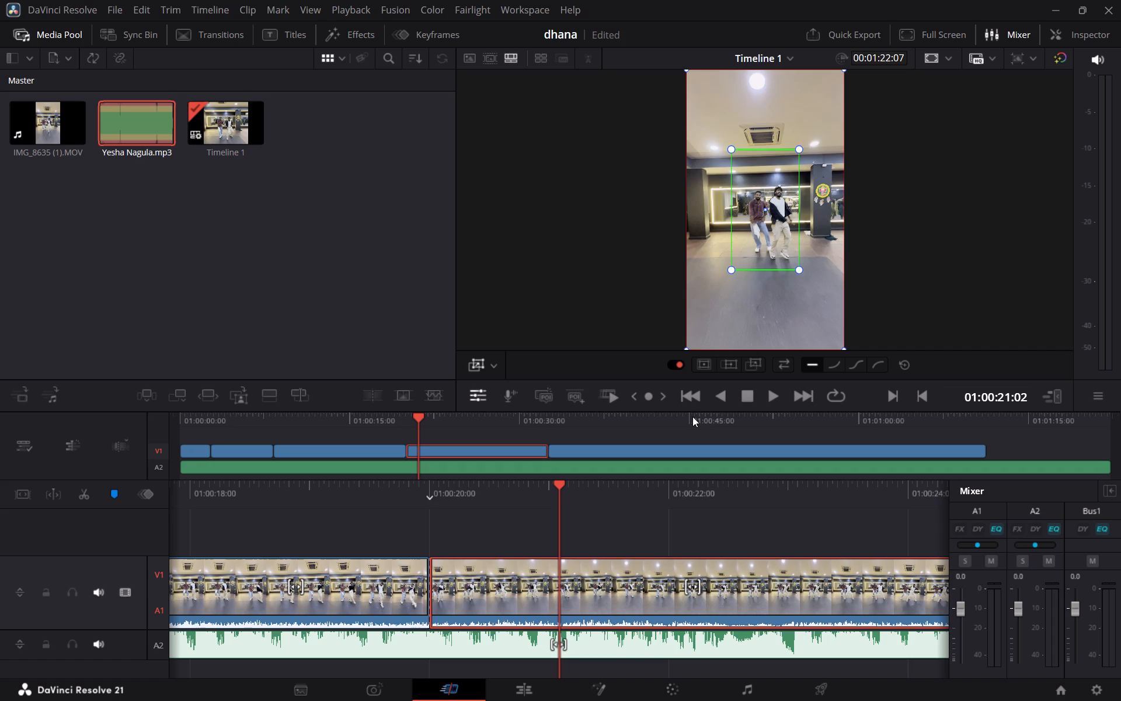
Play on from 01:00:21:02 past the fourth cut to check the new zoom, stopping at 01:00:34:18.
{"action": "key", "text": "space"}
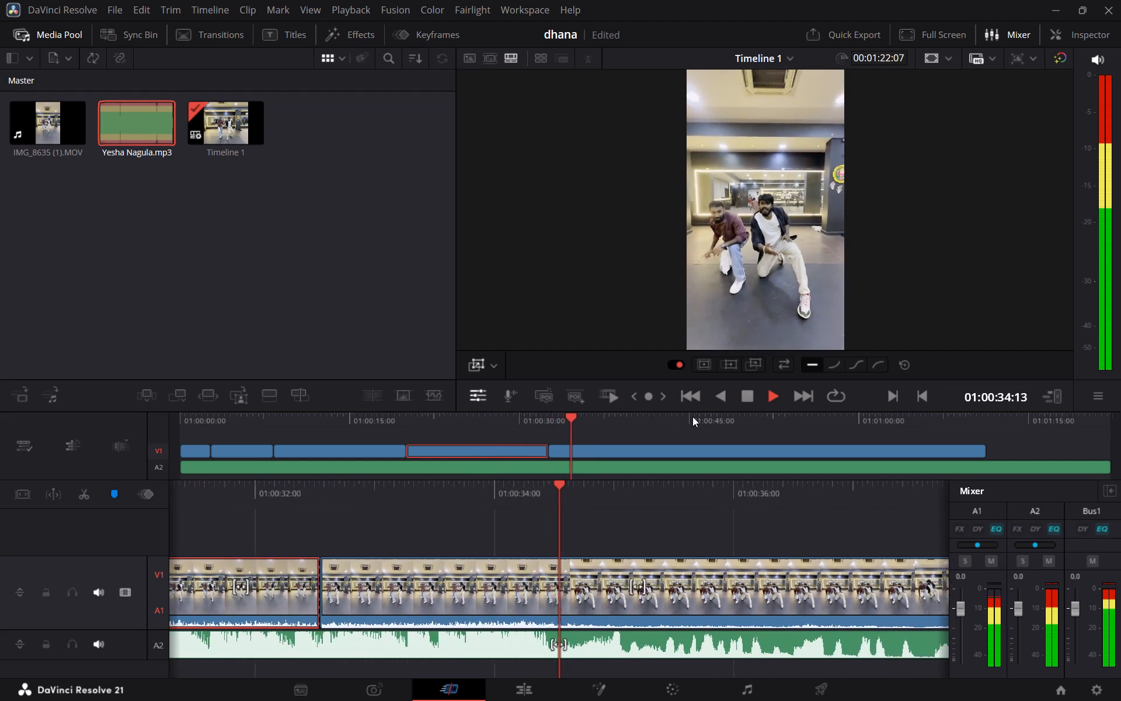
{"action": "key", "text": "space"}
Split the last V1 clip at 01:00:33:15, just before the dancers drop into the low pose.
{"action": "left_click", "coordinate": [608, 600]}
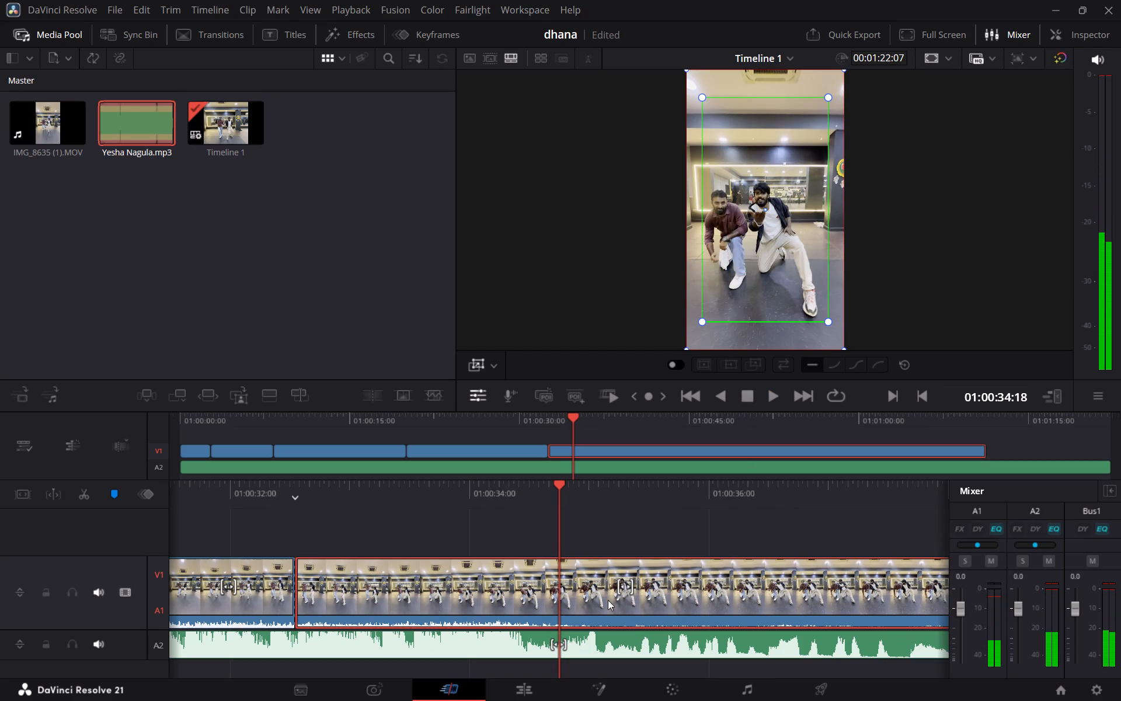
{"action": "scroll", "coordinate": [493, 521], "scroll_direction": "right", "scroll_amount": 1}
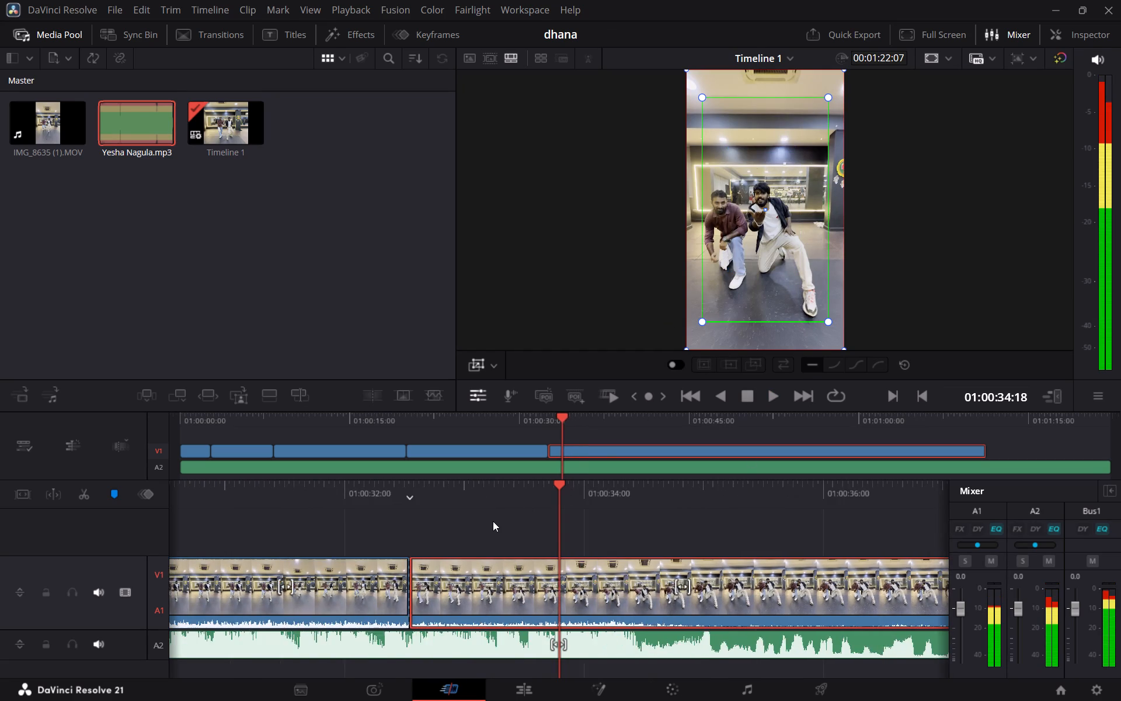
{"action": "scroll", "coordinate": [493, 521], "scroll_direction": "right", "scroll_amount": 1}
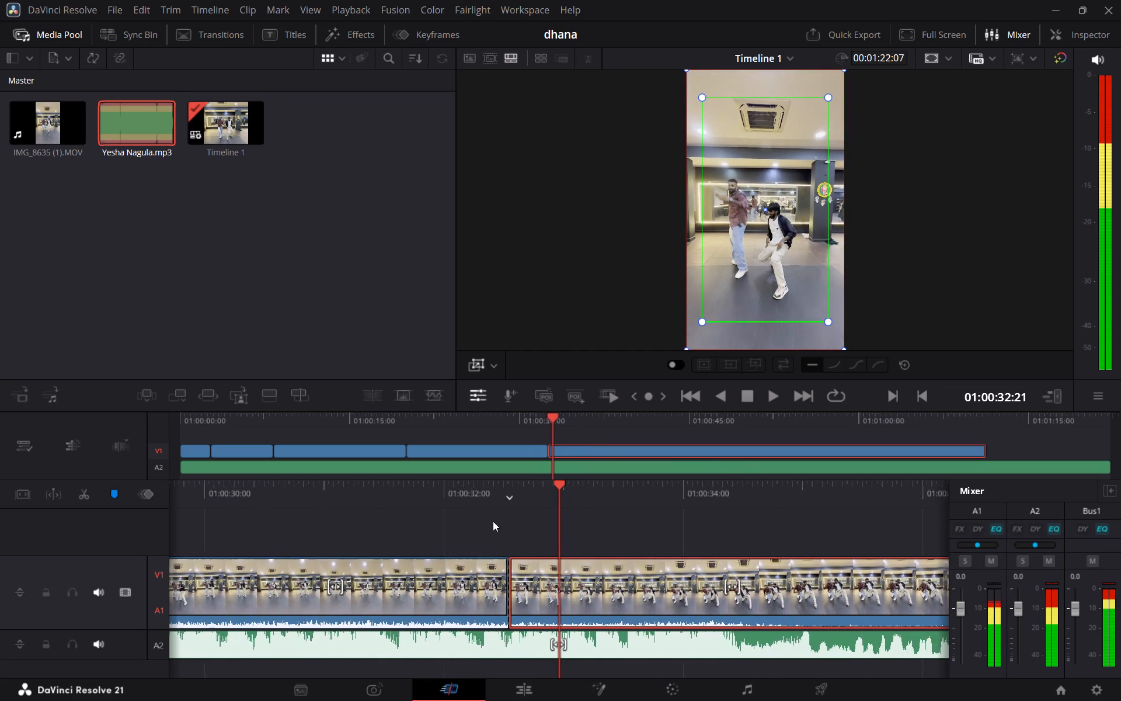
{"action": "scroll", "coordinate": [493, 521], "scroll_direction": "right", "scroll_amount": 1}
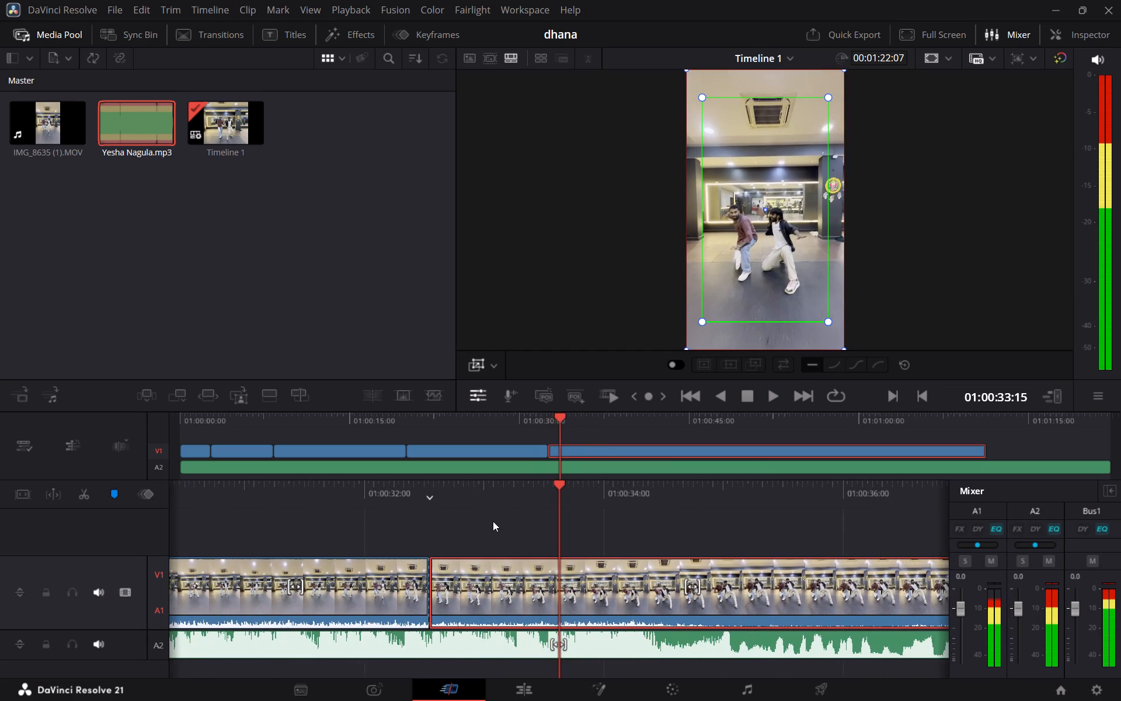
{"action": "scroll", "coordinate": [493, 521], "scroll_direction": "right", "scroll_amount": 2}
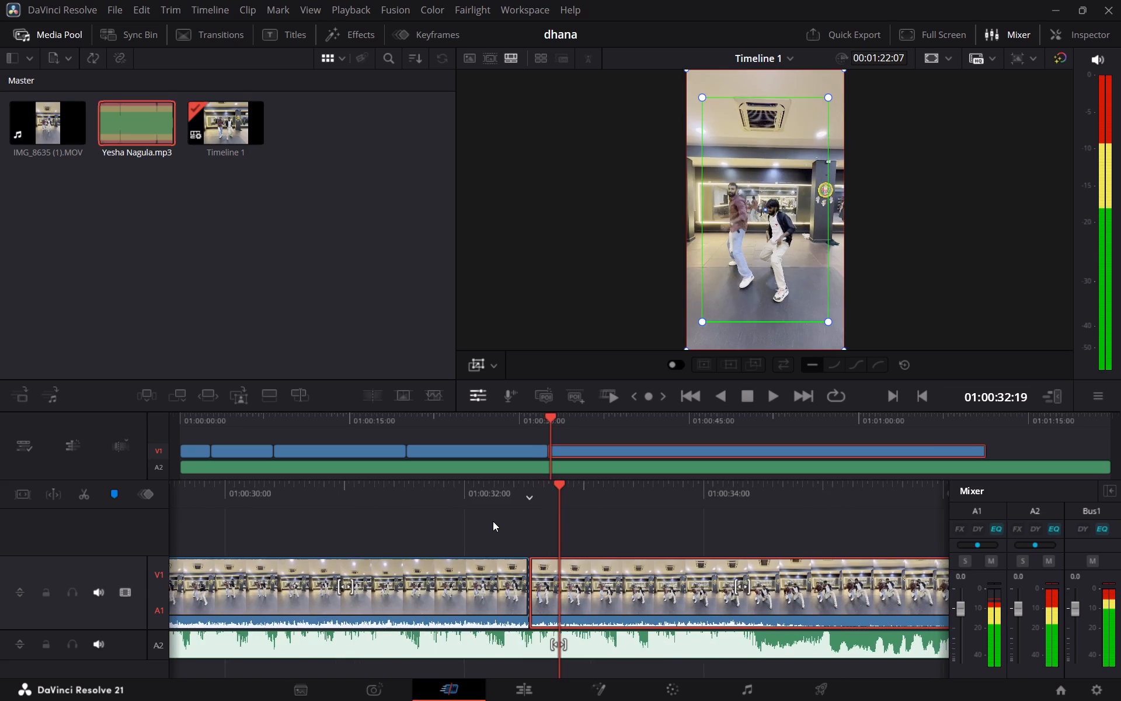
{"action": "scroll", "coordinate": [493, 521], "scroll_direction": "right", "scroll_amount": 1}
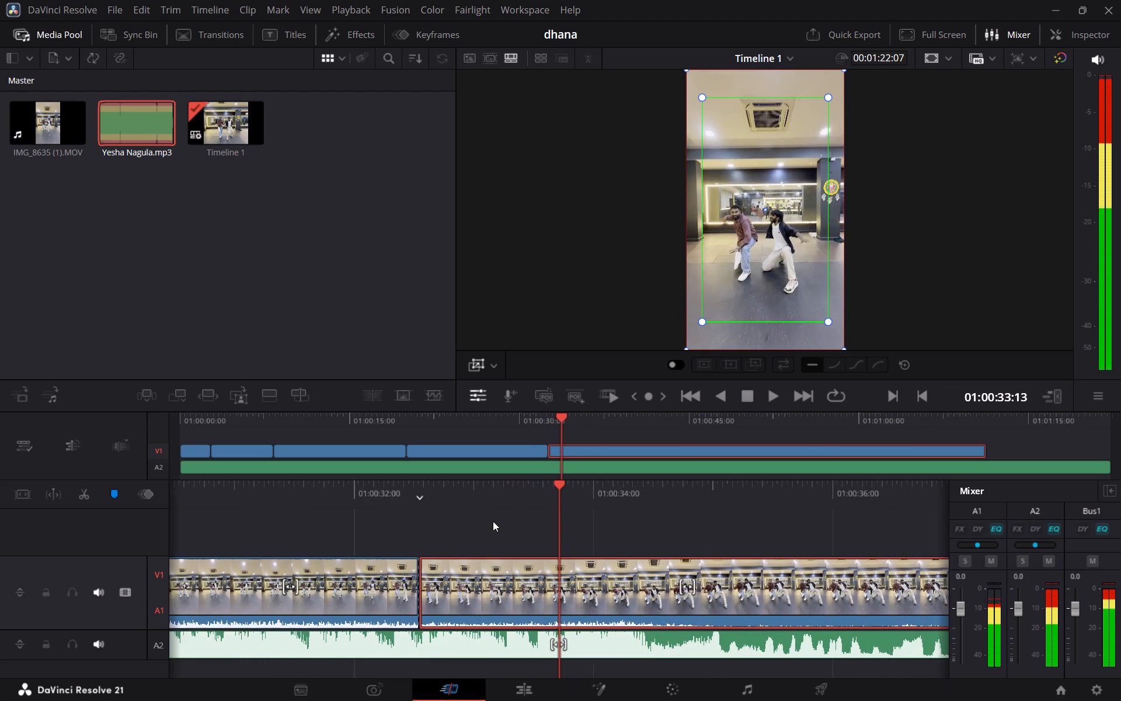
{"action": "scroll", "coordinate": [493, 521], "scroll_direction": "right", "scroll_amount": 2}
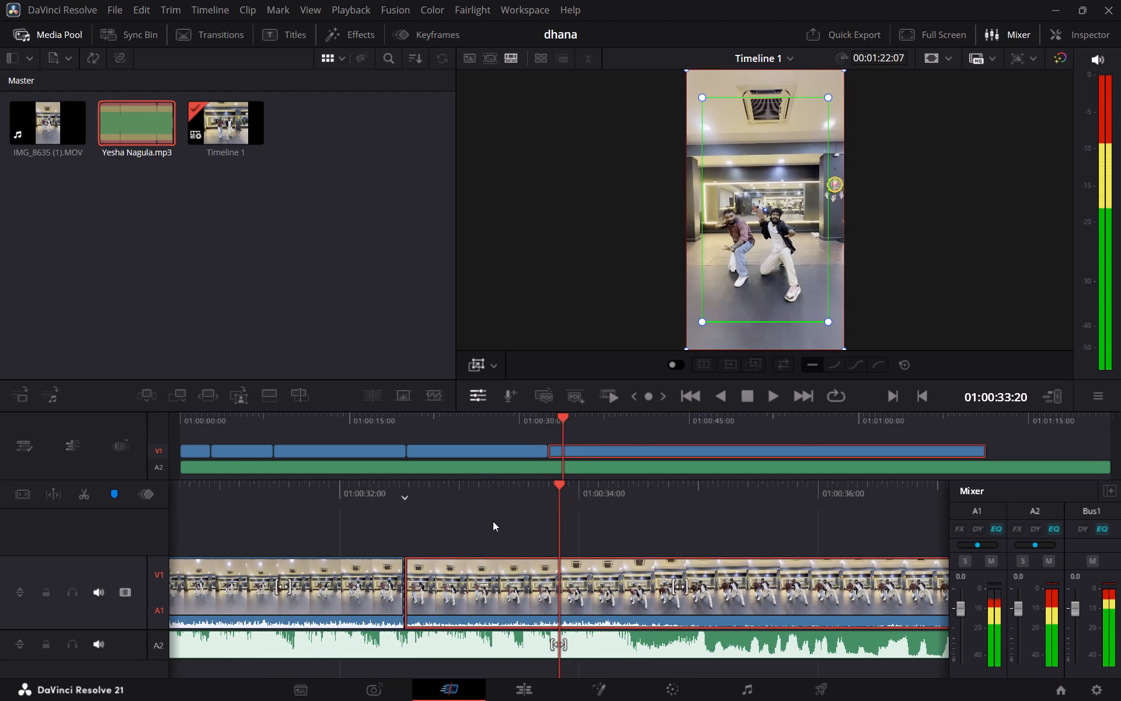
{"action": "scroll", "coordinate": [493, 521], "scroll_direction": "right", "scroll_amount": 1}
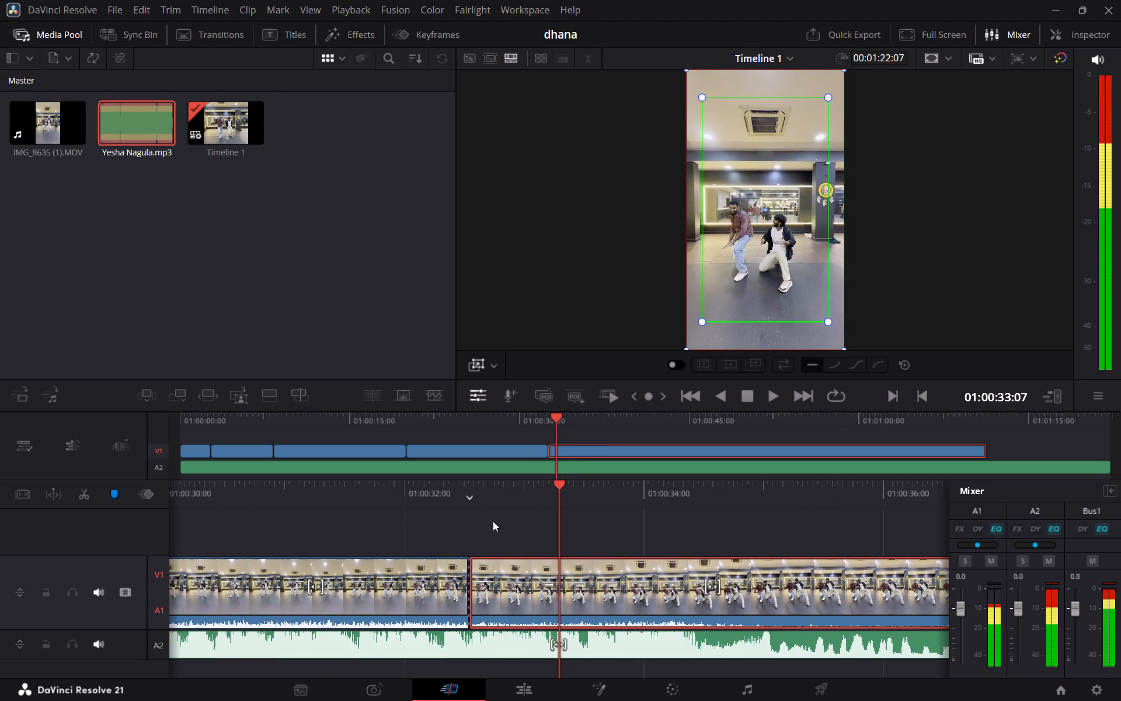
{"action": "scroll", "coordinate": [493, 521], "scroll_direction": "right", "scroll_amount": 3}
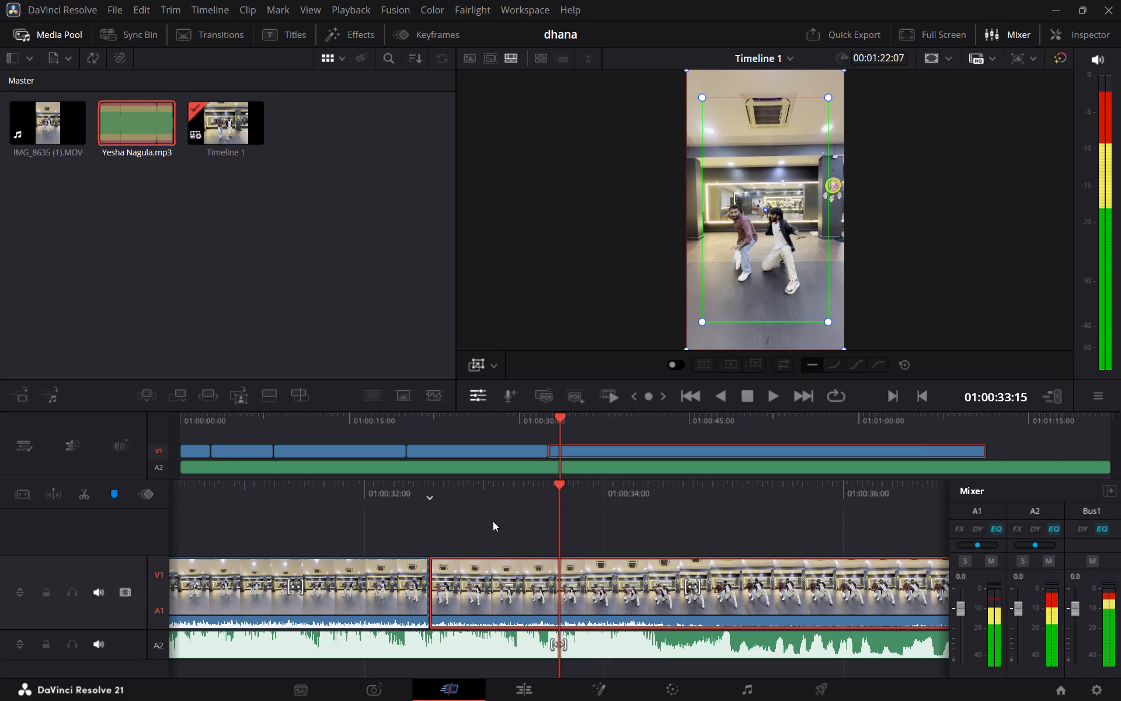
{"action": "scroll", "coordinate": [493, 521], "scroll_direction": "right", "scroll_amount": 1}
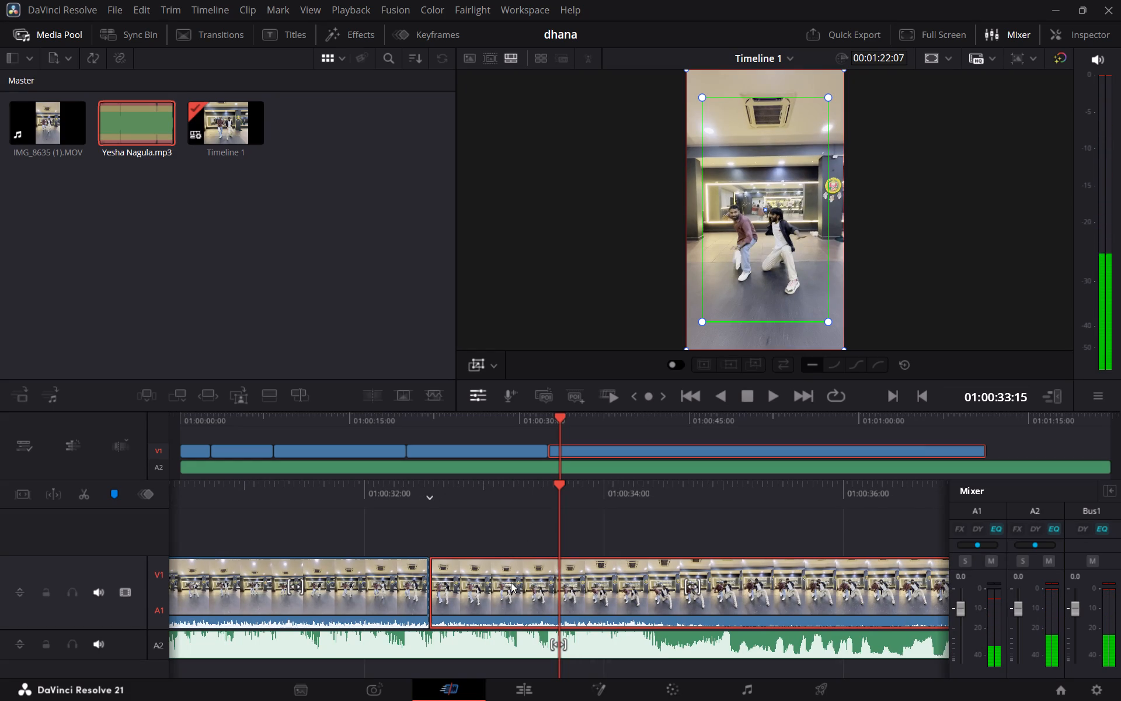
{"action": "key", "text": "ctrl+b"}
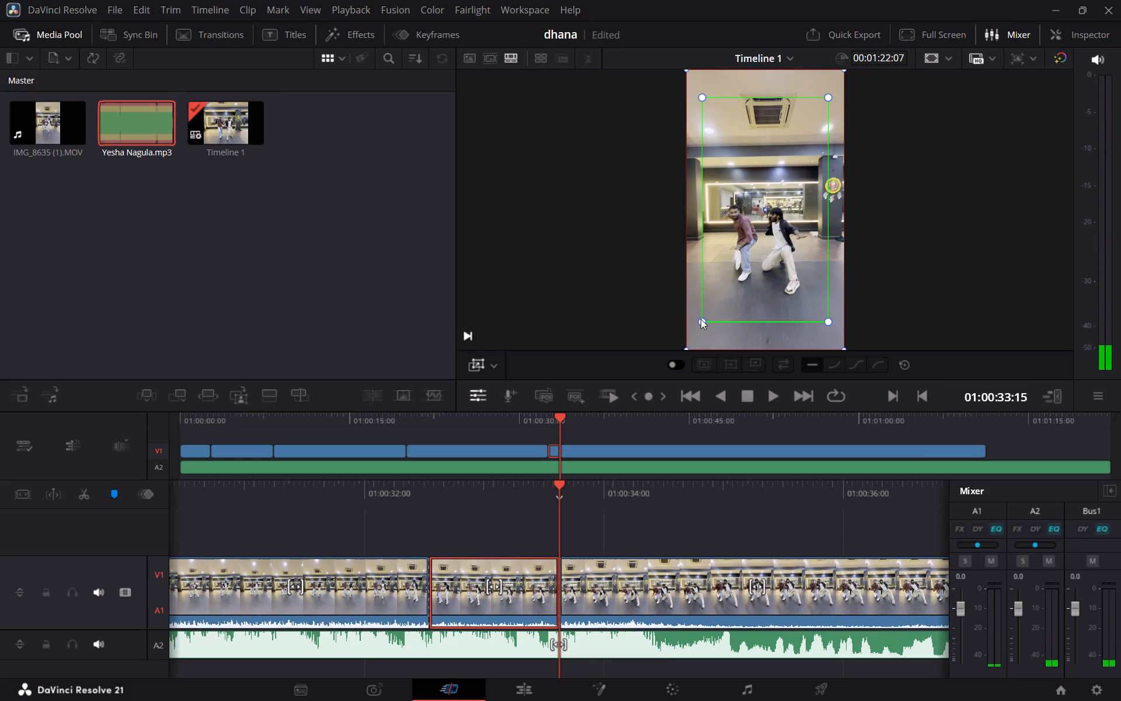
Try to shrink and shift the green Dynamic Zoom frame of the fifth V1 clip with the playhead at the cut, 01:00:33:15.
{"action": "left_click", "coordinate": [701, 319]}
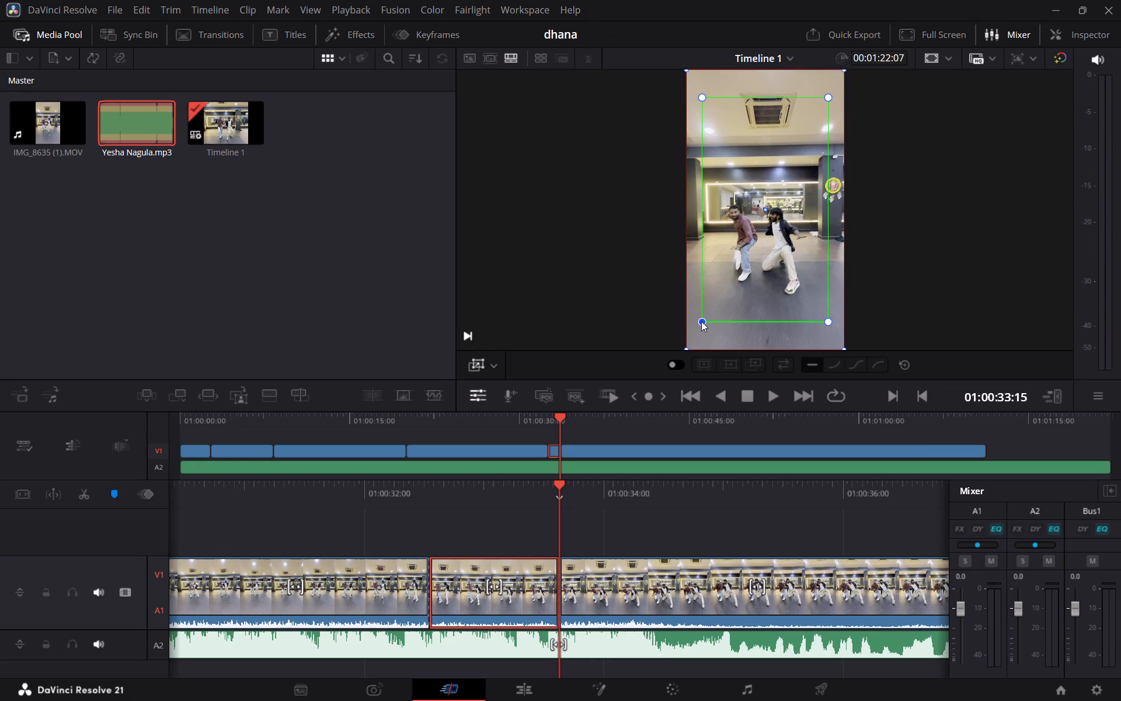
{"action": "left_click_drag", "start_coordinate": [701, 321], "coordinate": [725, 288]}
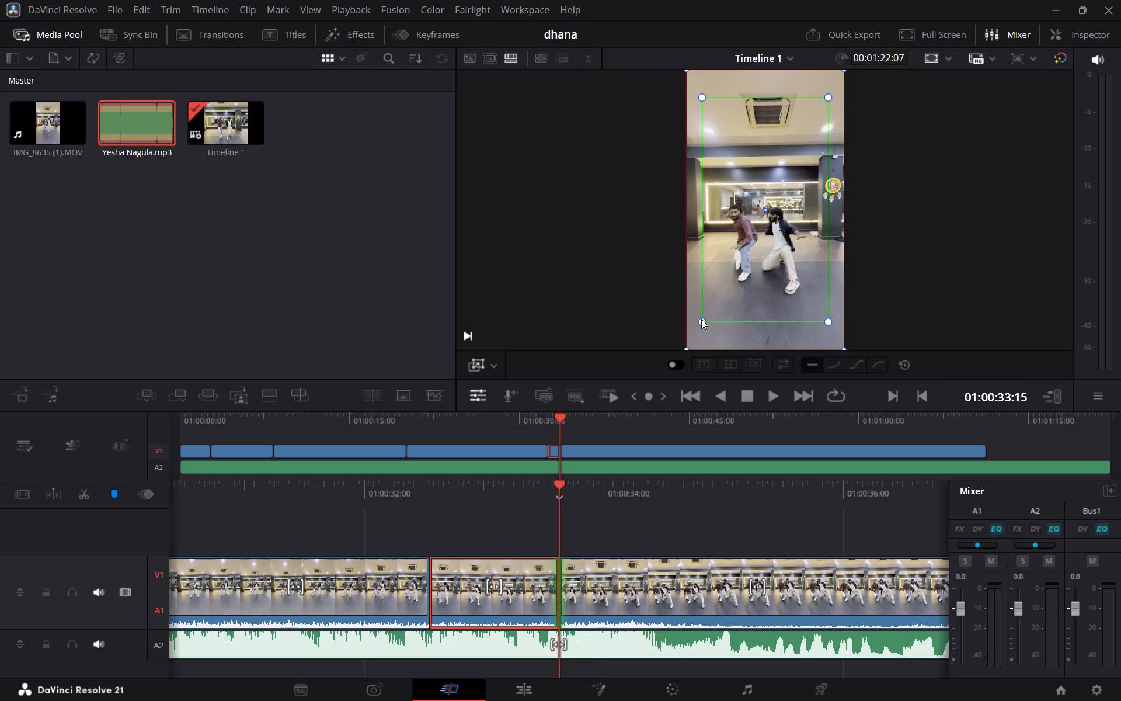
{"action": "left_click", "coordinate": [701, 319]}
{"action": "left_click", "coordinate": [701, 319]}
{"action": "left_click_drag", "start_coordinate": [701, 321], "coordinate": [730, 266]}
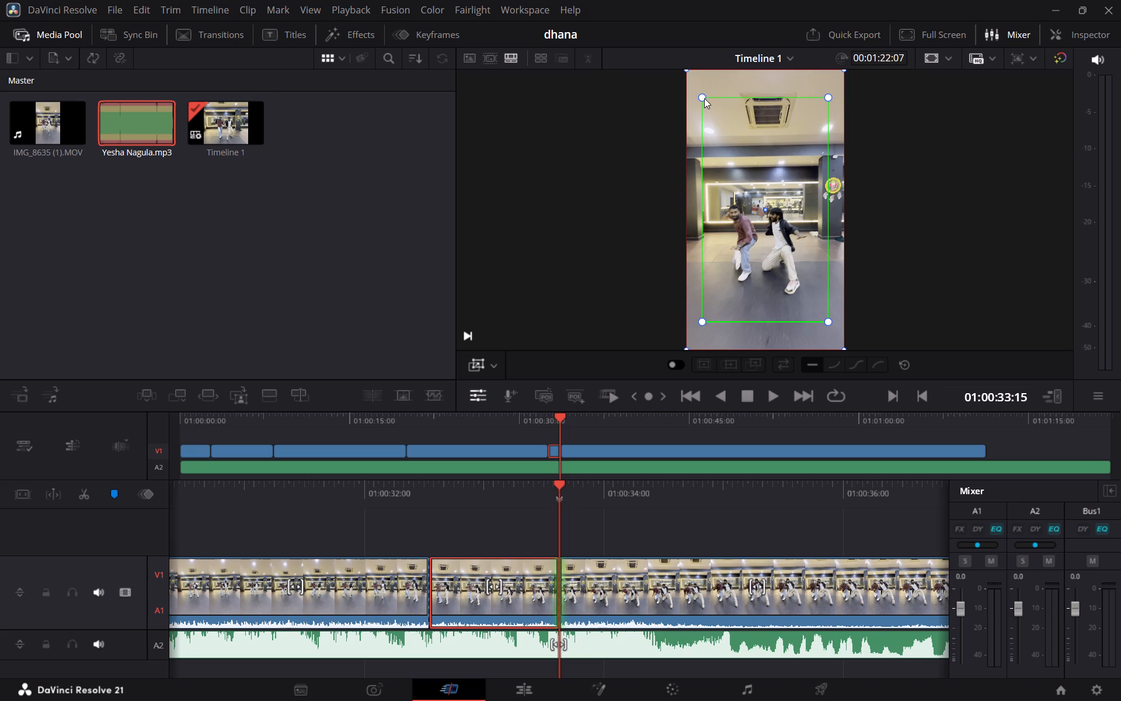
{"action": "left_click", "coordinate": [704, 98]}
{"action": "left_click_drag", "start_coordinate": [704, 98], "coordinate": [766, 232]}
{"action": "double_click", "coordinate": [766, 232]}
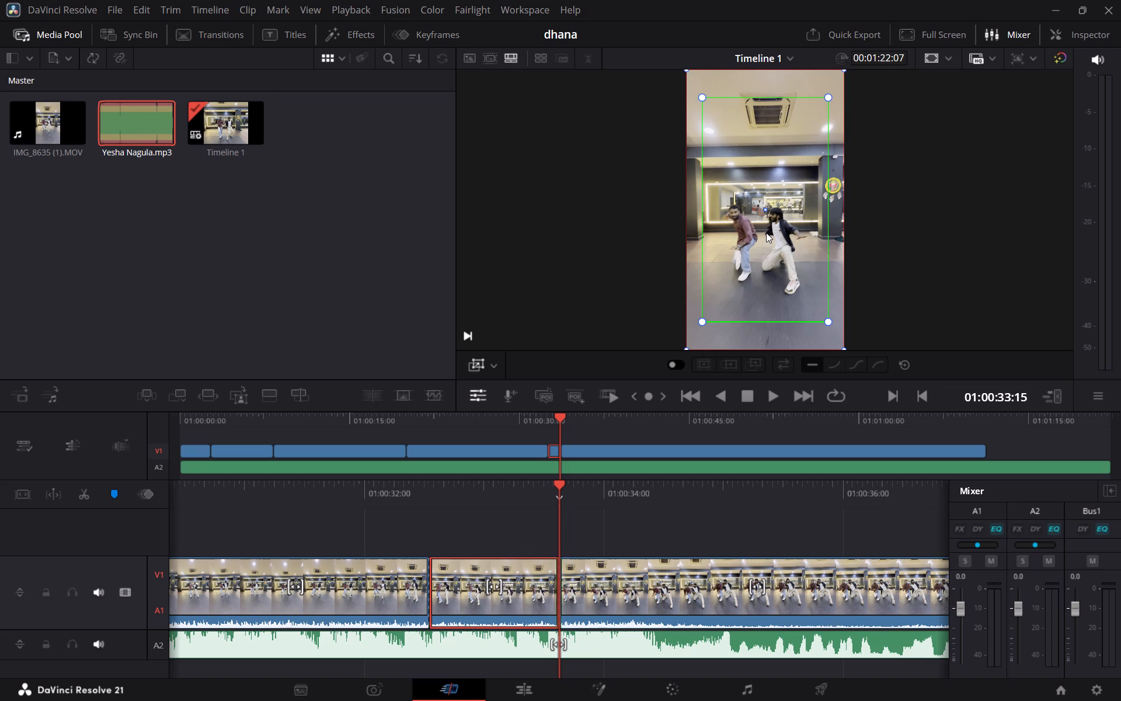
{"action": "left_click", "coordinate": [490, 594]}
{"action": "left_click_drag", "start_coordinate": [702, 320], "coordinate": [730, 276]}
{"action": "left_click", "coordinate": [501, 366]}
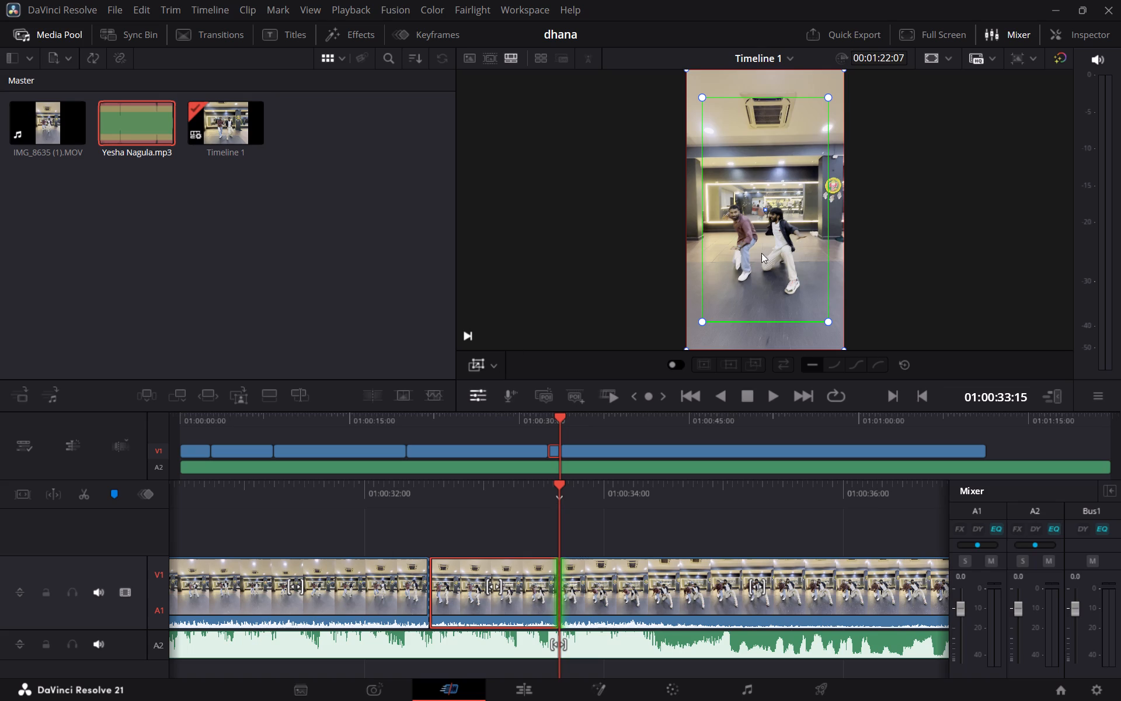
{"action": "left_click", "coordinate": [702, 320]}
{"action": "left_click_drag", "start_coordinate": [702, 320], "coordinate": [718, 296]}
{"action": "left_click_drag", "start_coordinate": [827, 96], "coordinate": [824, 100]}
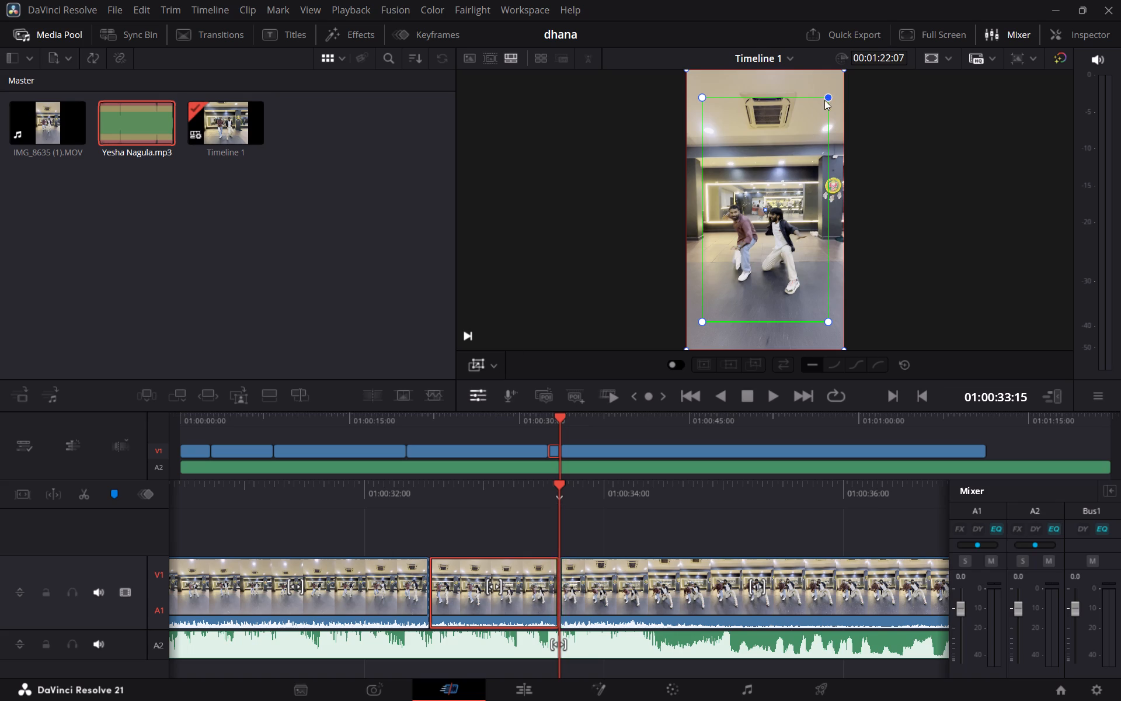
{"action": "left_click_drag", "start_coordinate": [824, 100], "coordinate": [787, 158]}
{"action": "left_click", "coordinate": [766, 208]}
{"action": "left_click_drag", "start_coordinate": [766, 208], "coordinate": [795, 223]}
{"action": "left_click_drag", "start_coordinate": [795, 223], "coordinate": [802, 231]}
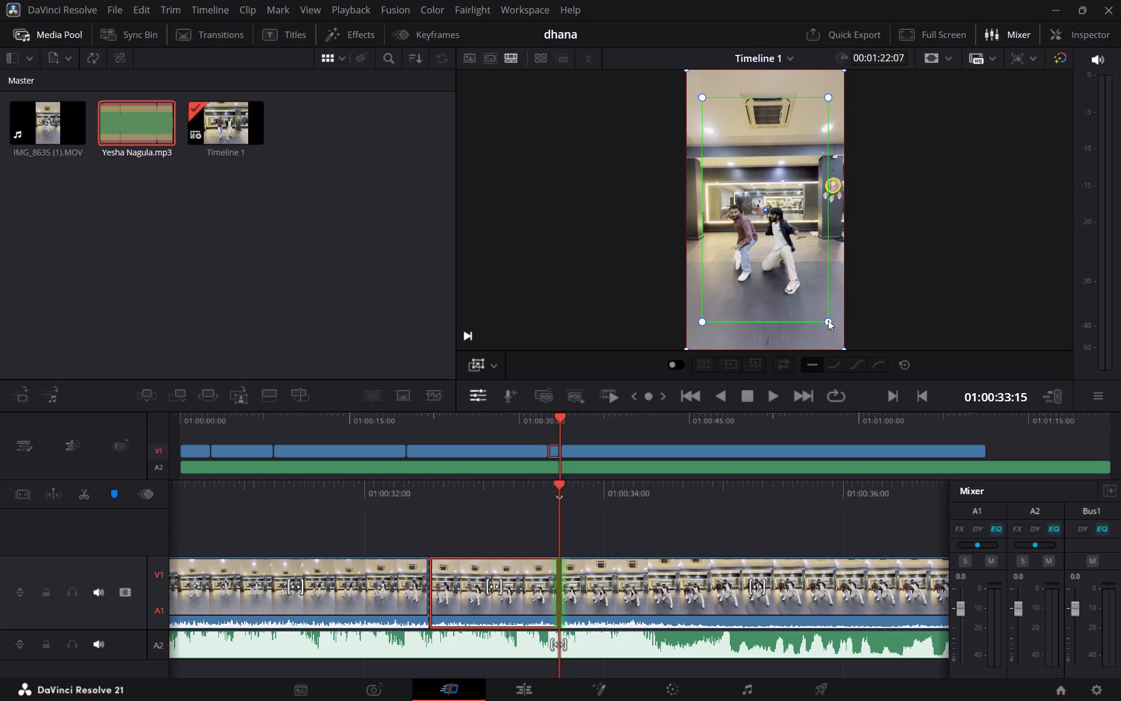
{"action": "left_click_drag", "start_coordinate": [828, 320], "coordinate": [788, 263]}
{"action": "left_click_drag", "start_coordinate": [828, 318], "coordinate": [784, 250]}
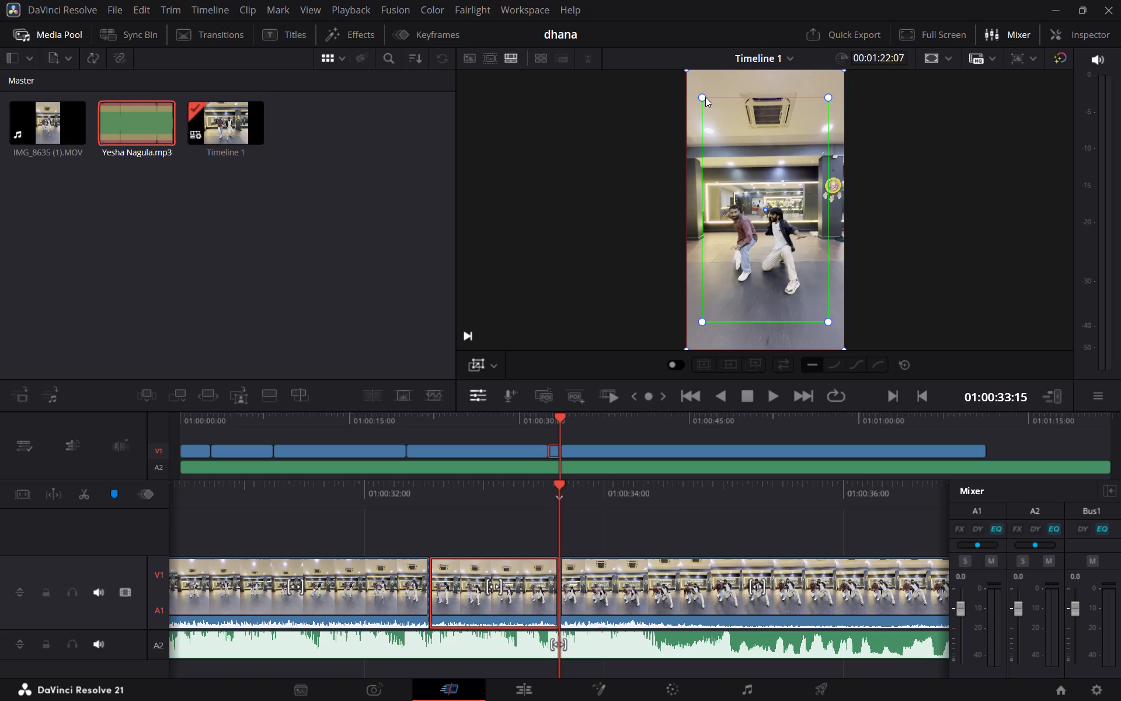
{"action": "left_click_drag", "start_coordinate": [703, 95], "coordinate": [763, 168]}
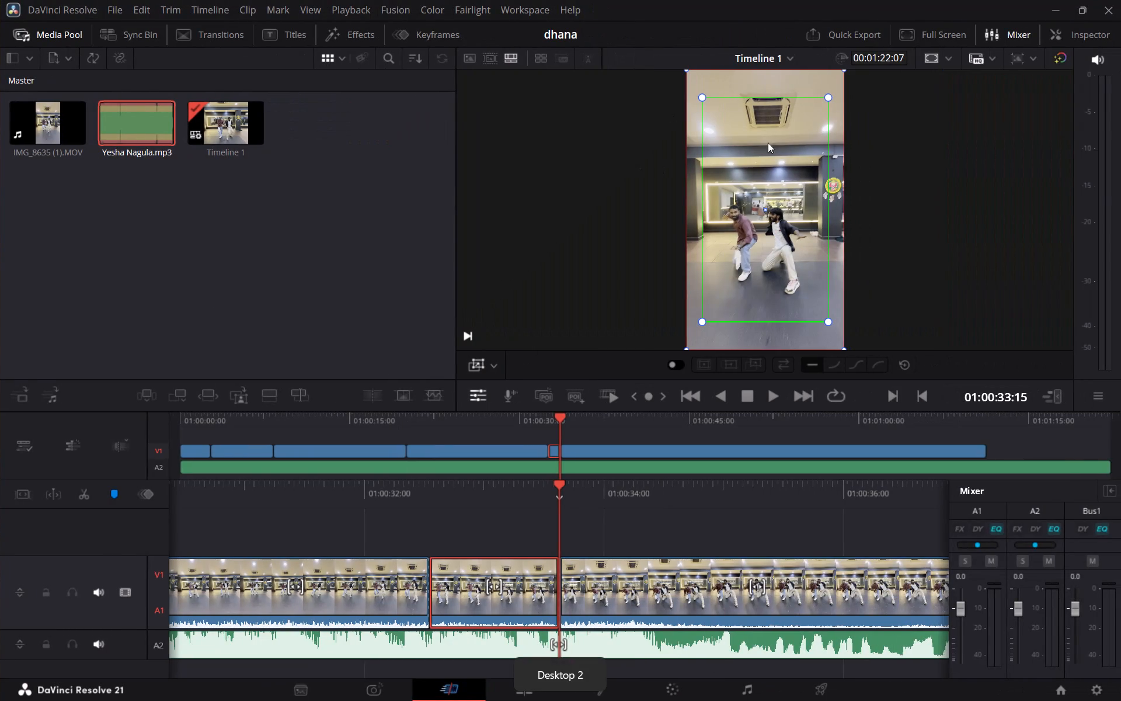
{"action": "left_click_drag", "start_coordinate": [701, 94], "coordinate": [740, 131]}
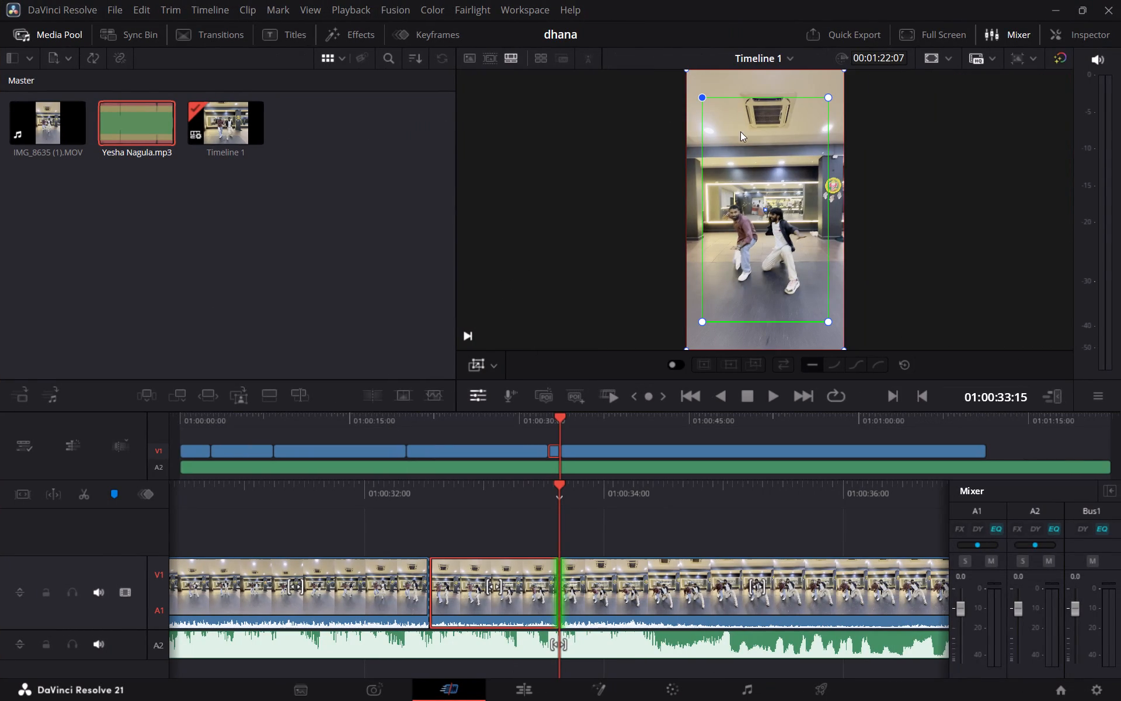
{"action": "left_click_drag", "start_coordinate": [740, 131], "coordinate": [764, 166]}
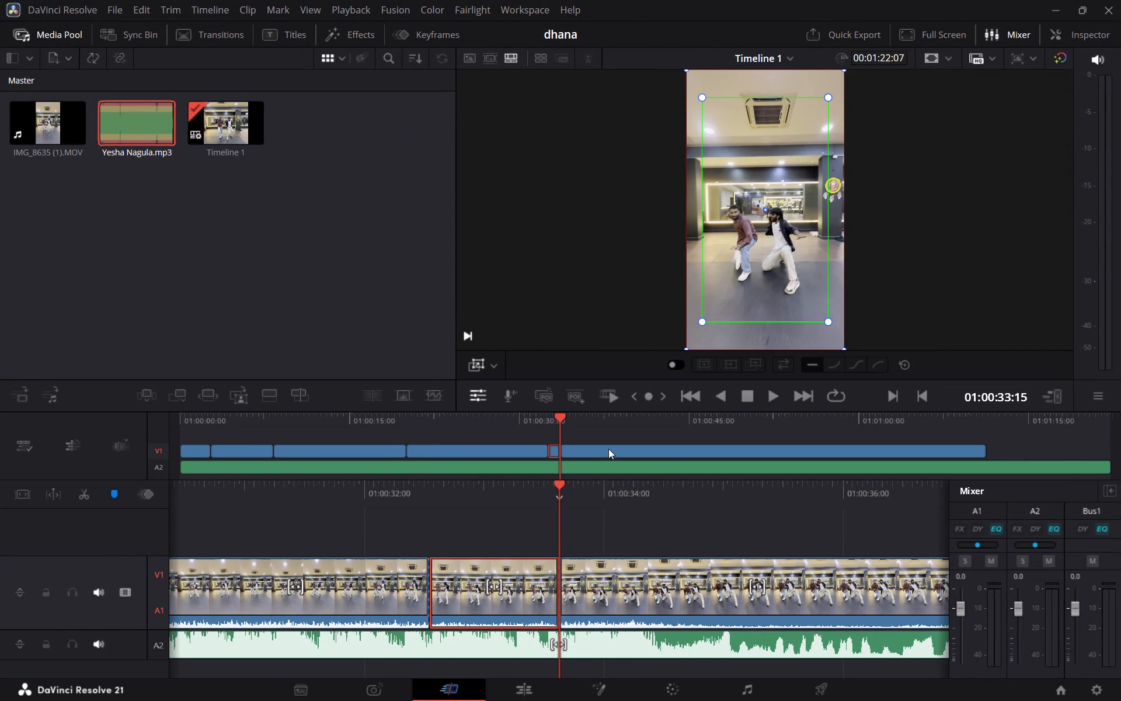
From 01:00:32:16, shrink the fifth V1 clip's green Dynamic Zoom frame to about a fifth of the picture width around the maroon-shirted dancer.
{"action": "key", "text": "space"}
{"action": "key", "text": "space"}
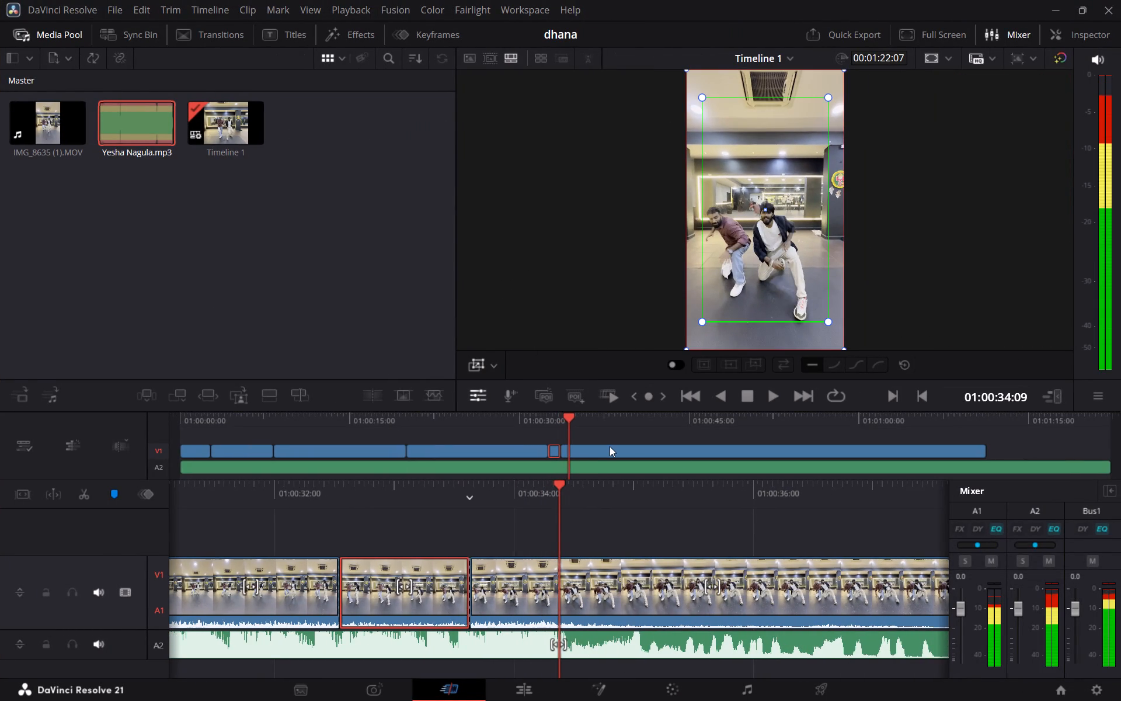
{"action": "left_click", "coordinate": [594, 589]}
{"action": "scroll", "coordinate": [594, 589], "scroll_direction": "right", "scroll_amount": 1}
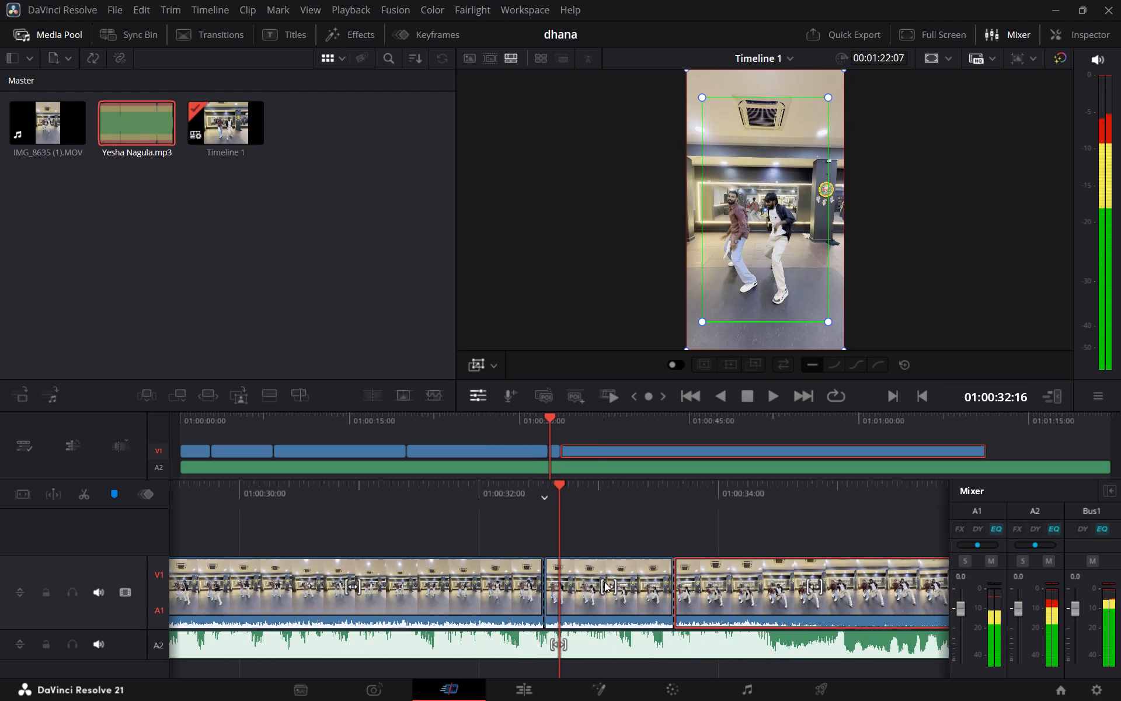
{"action": "left_click", "coordinate": [633, 584]}
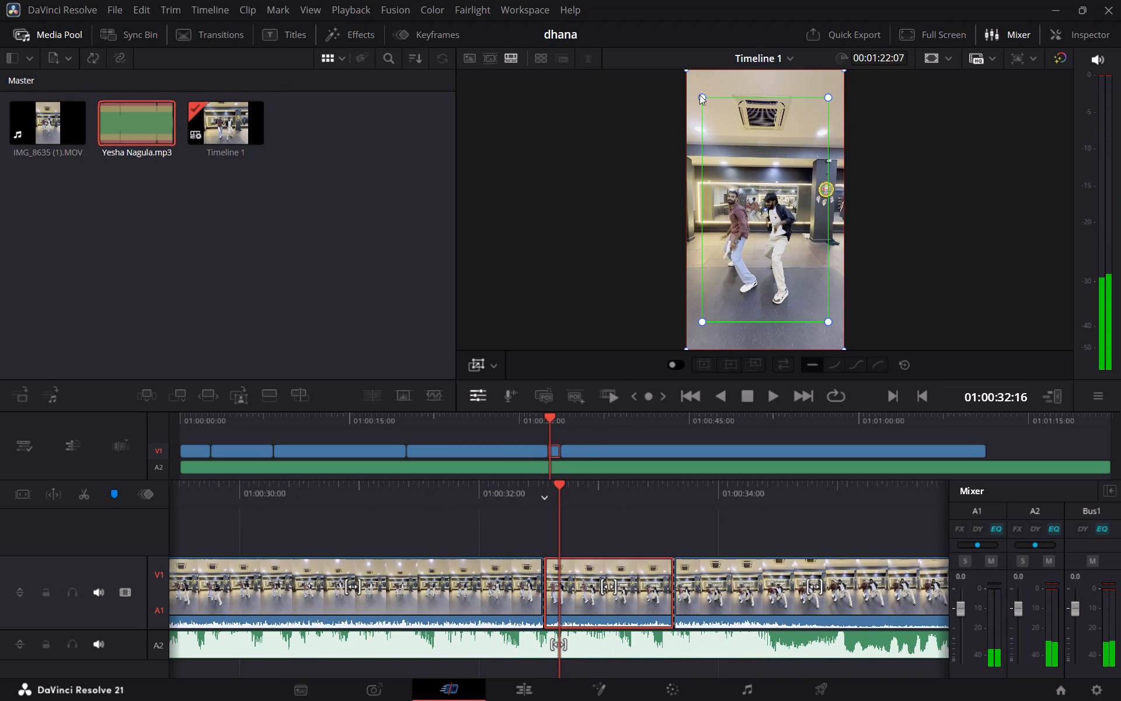
{"action": "left_click_drag", "start_coordinate": [700, 95], "coordinate": [768, 145]}
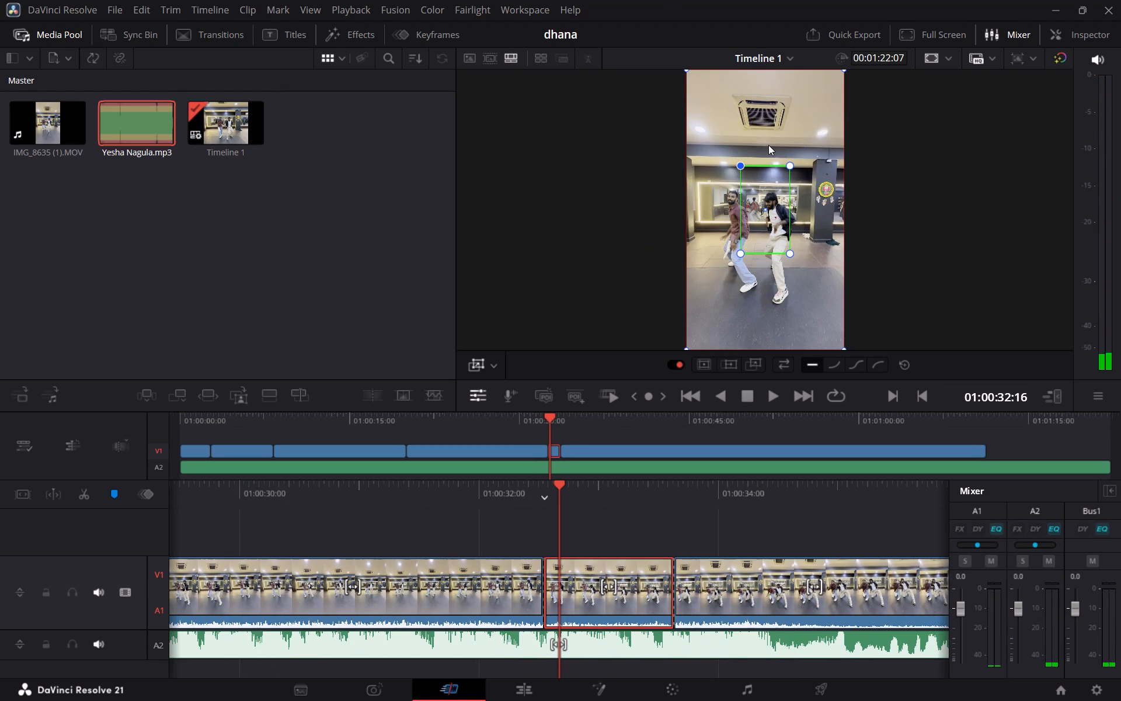
{"action": "left_click_drag", "start_coordinate": [768, 145], "coordinate": [775, 145]}
{"action": "left_click_drag", "start_coordinate": [779, 222], "coordinate": [749, 227]}
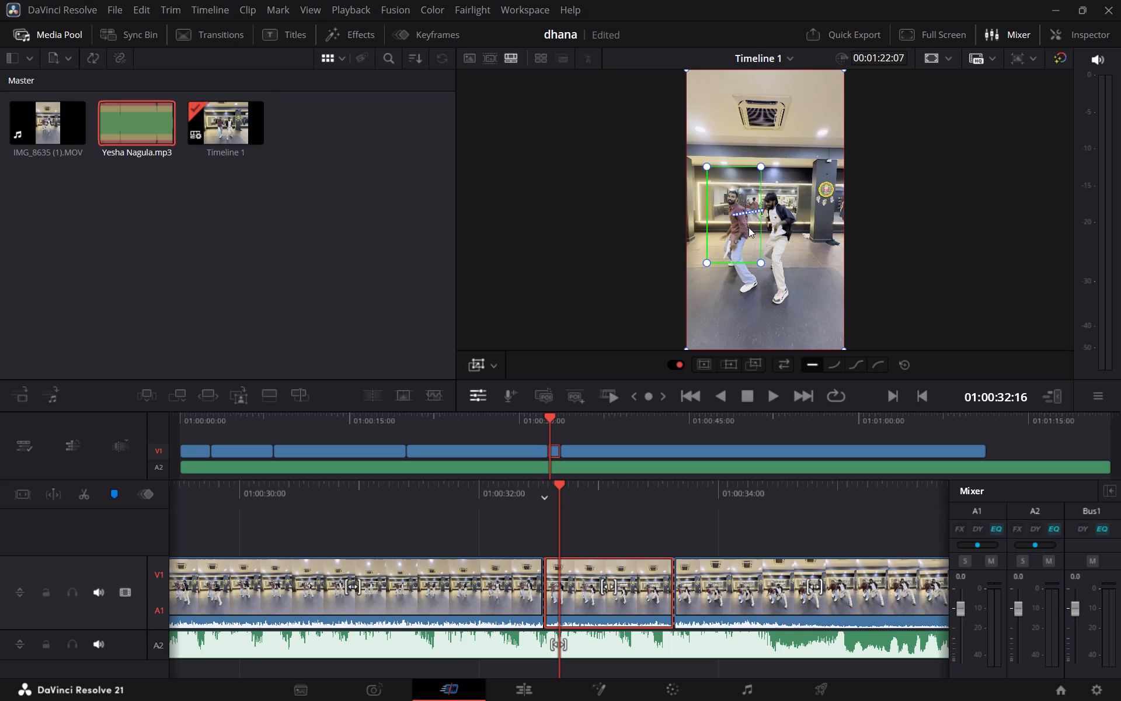
{"action": "left_click_drag", "start_coordinate": [749, 227], "coordinate": [747, 224]}
{"action": "left_click_drag", "start_coordinate": [705, 162], "coordinate": [728, 174]}
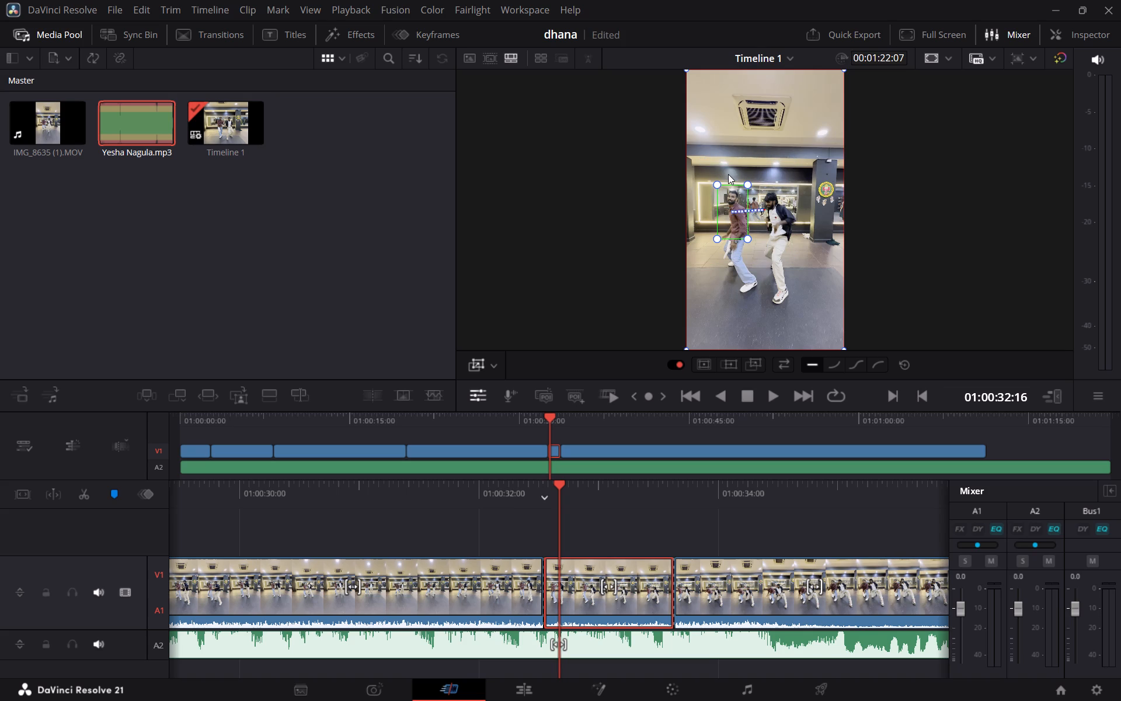
Go back to 01:00:31:14 and play through the fifth V1 clip to check its zoom, stopping at 01:00:34:02.
{"action": "key", "text": "space"}
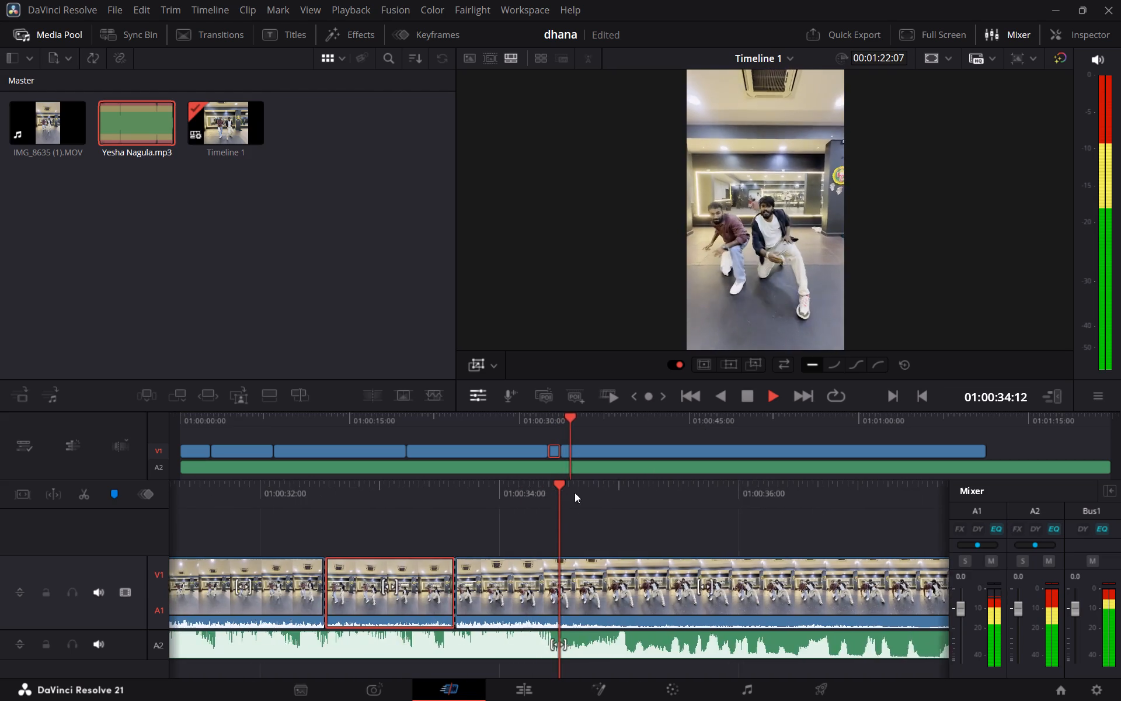
{"action": "scroll", "coordinate": [552, 521], "scroll_direction": "right", "scroll_amount": 1}
{"action": "key", "text": "space"}
{"action": "key", "text": "space"}
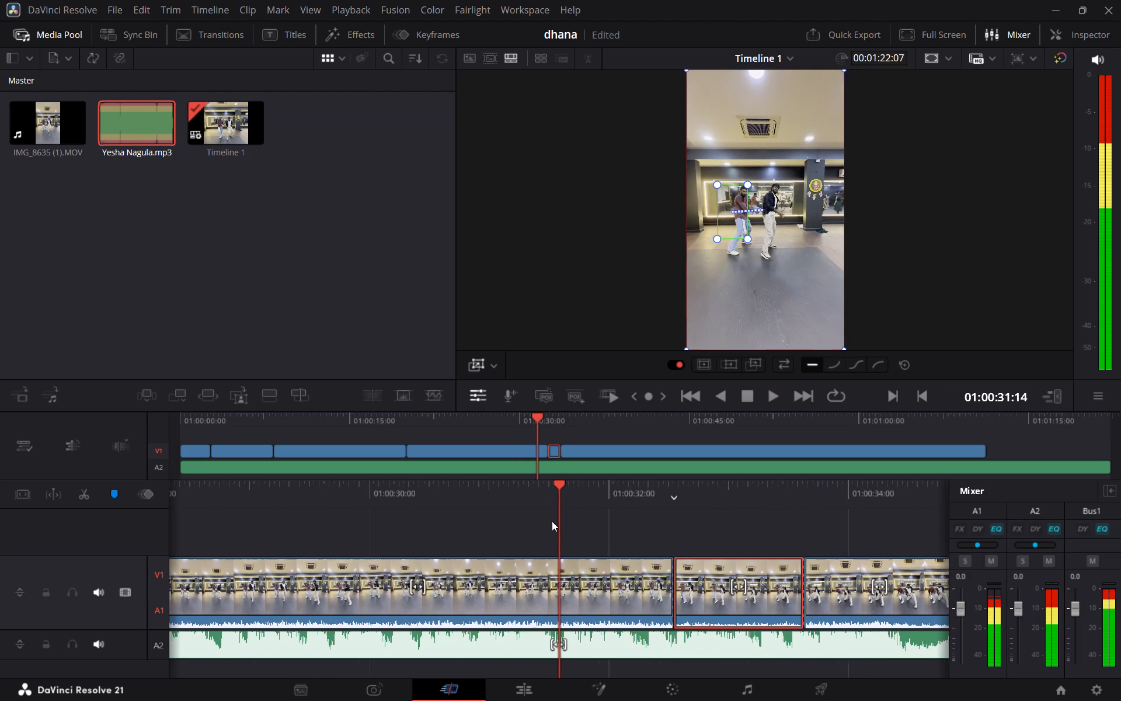
{"action": "key", "text": "space"}
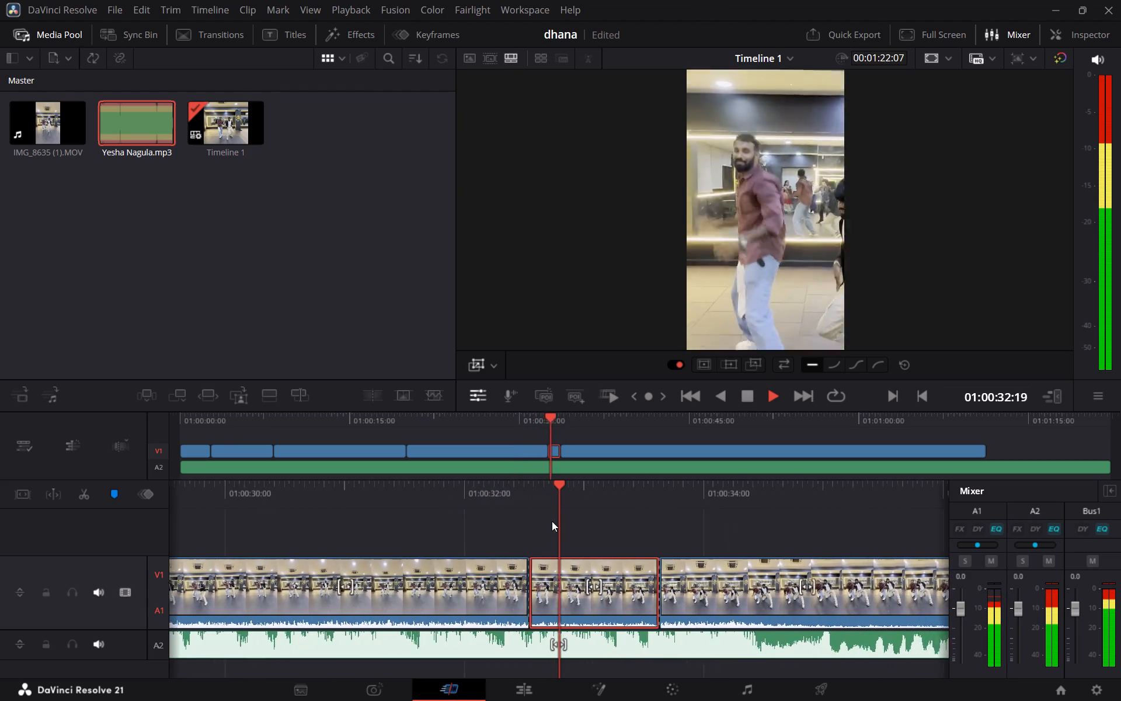
{"action": "key", "text": "space"}
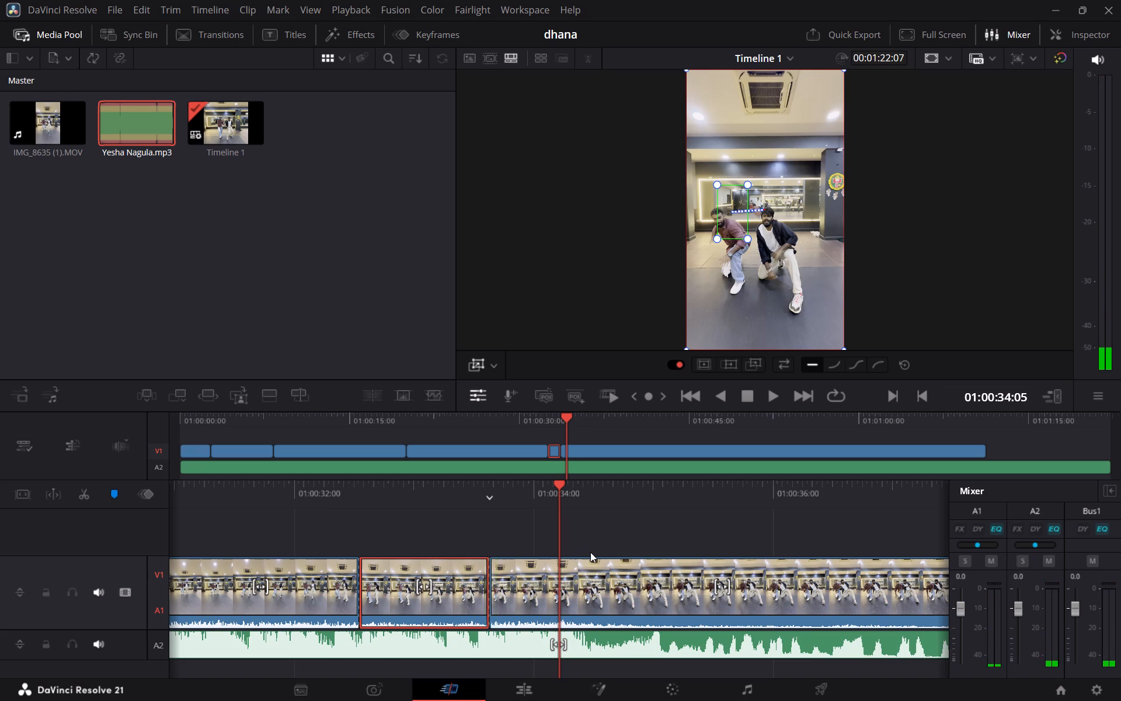
Split the last V1 clip at 01:00:34:02, where the dancers are down in the low pose.
{"action": "left_click", "coordinate": [605, 584]}
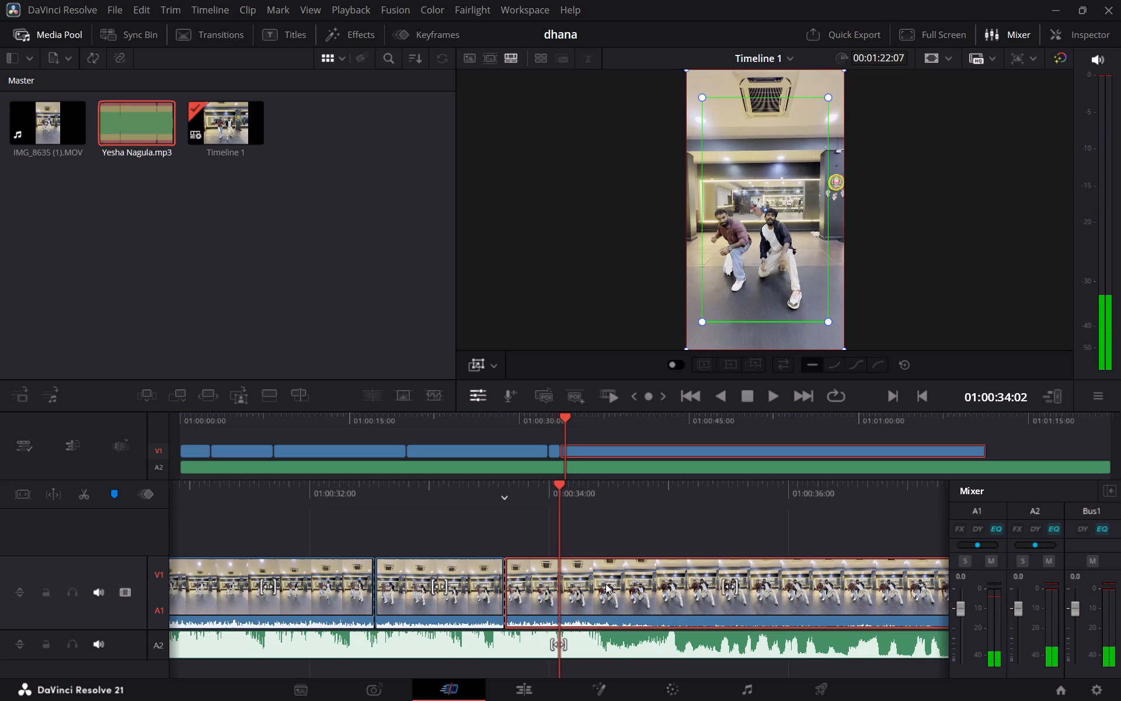
{"action": "key", "text": "ctrl+b"}
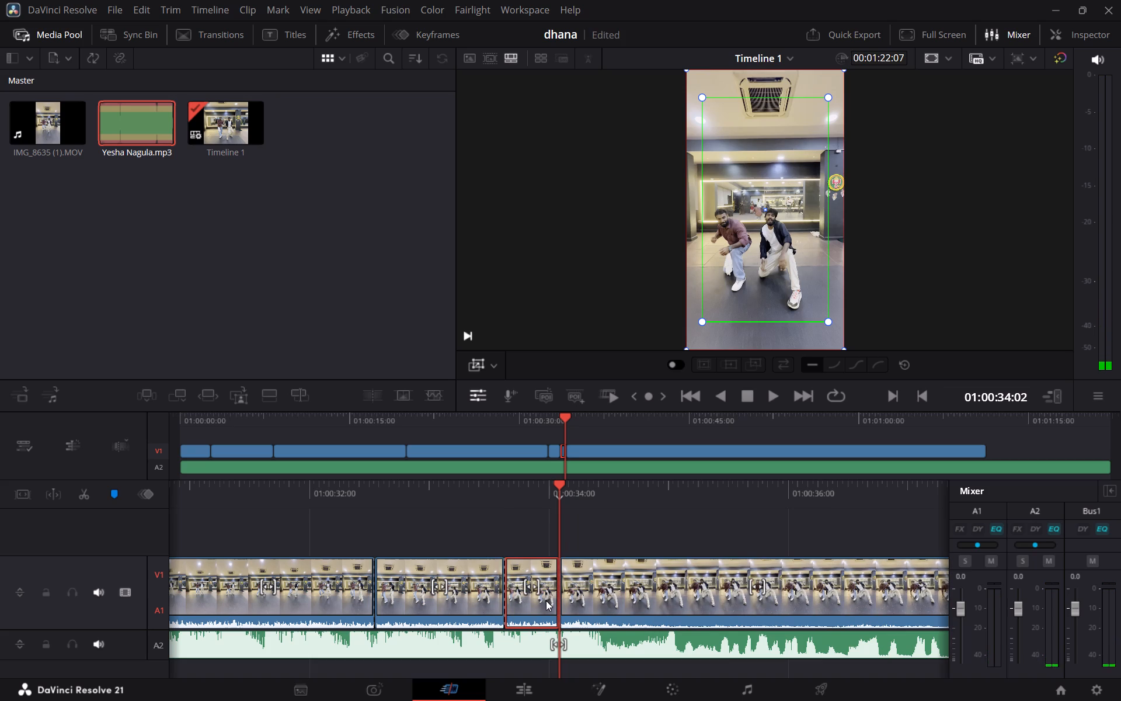
From 01:00:33:15, shrink the short sixth V1 clip's green Dynamic Zoom frame to about a fifth of the picture width, moving it towards the black-jacketed dancer.
{"action": "left_click", "coordinate": [545, 600]}
{"action": "scroll", "coordinate": [549, 596], "scroll_direction": "right", "scroll_amount": 2}
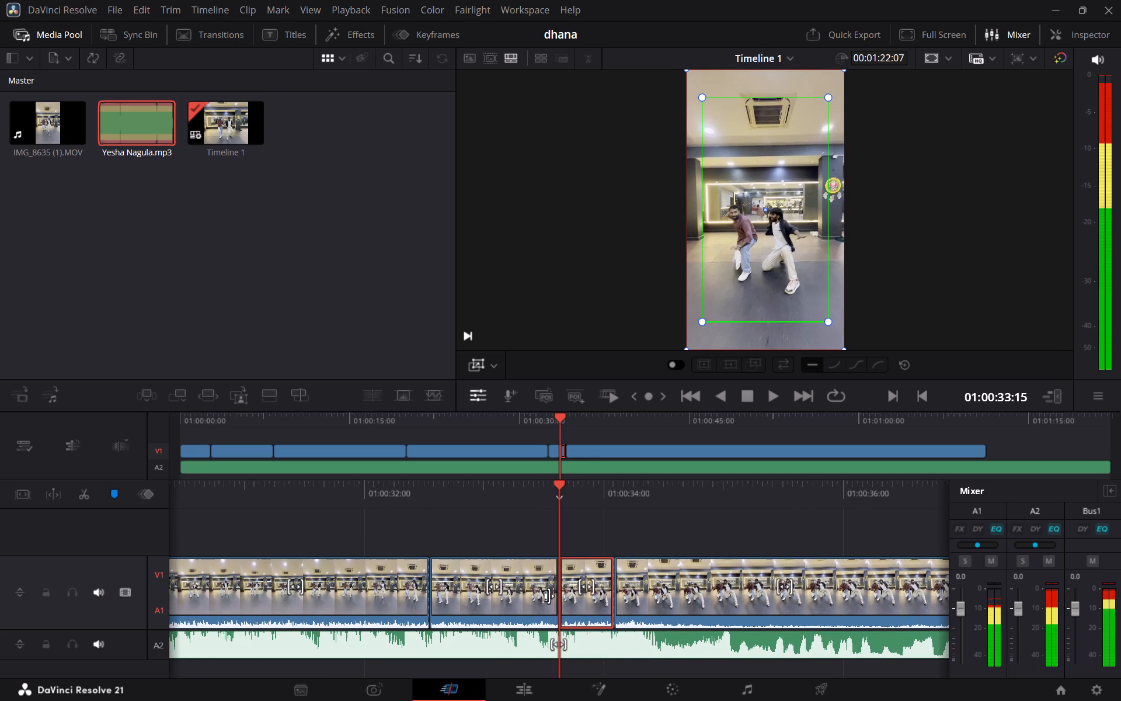
{"action": "scroll", "coordinate": [549, 596], "scroll_direction": "right", "scroll_amount": 1}
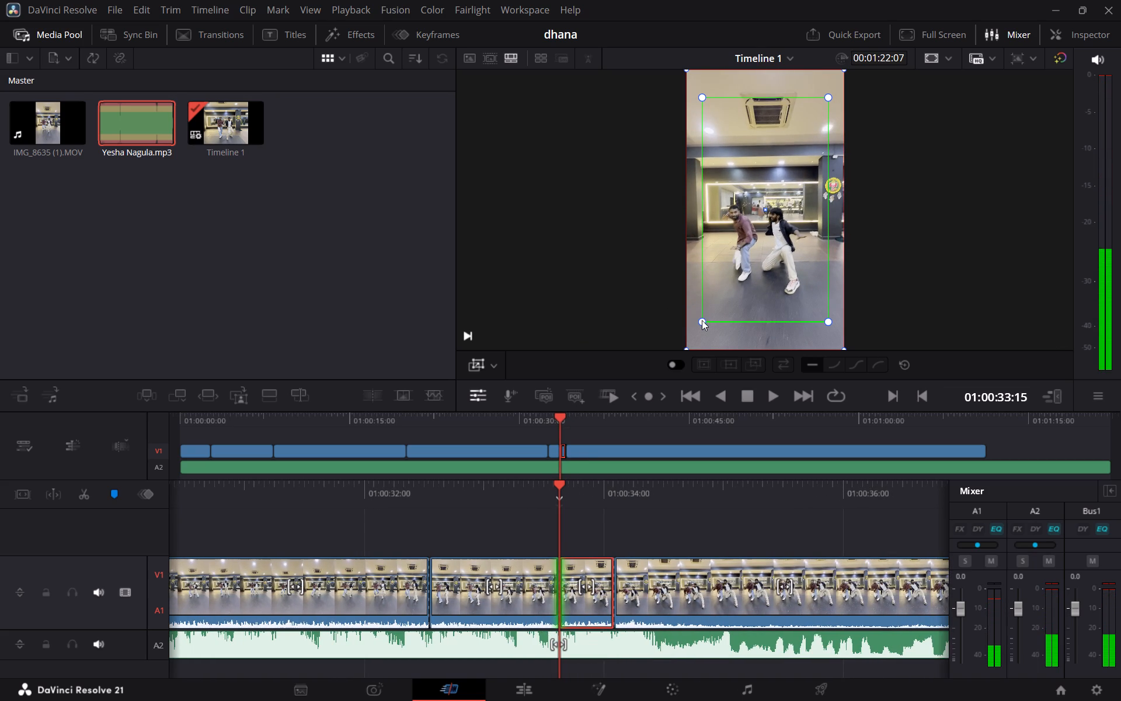
{"action": "left_click_drag", "start_coordinate": [701, 321], "coordinate": [764, 254]}
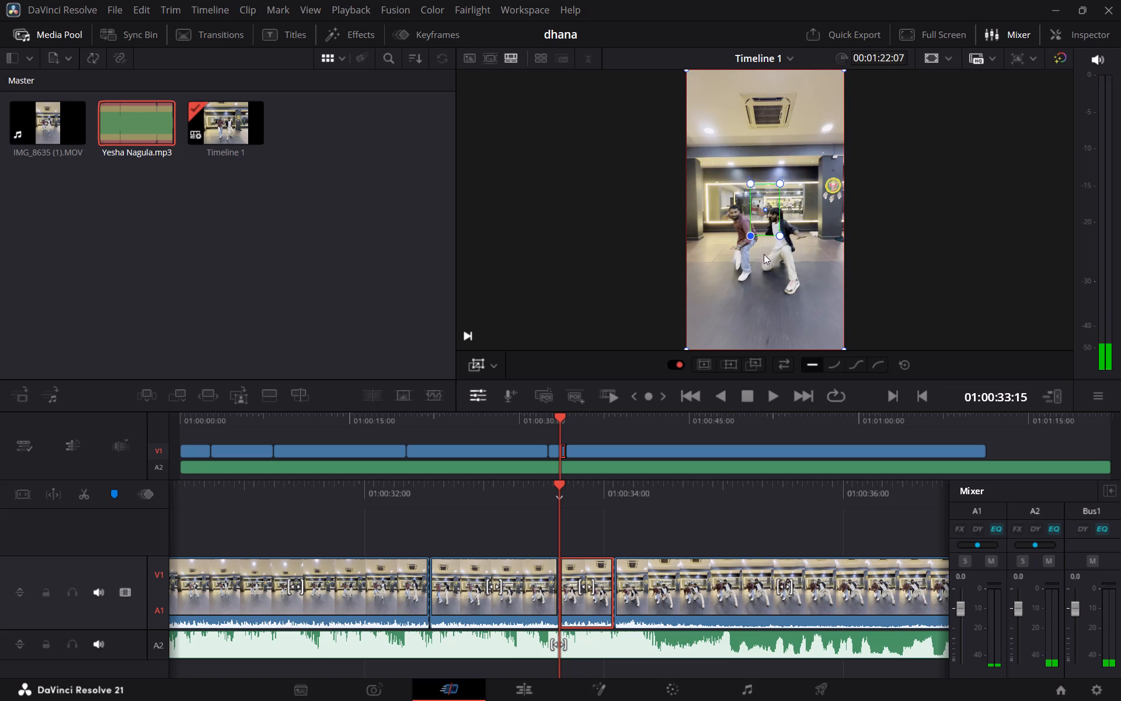
{"action": "left_click_drag", "start_coordinate": [764, 254], "coordinate": [765, 251]}
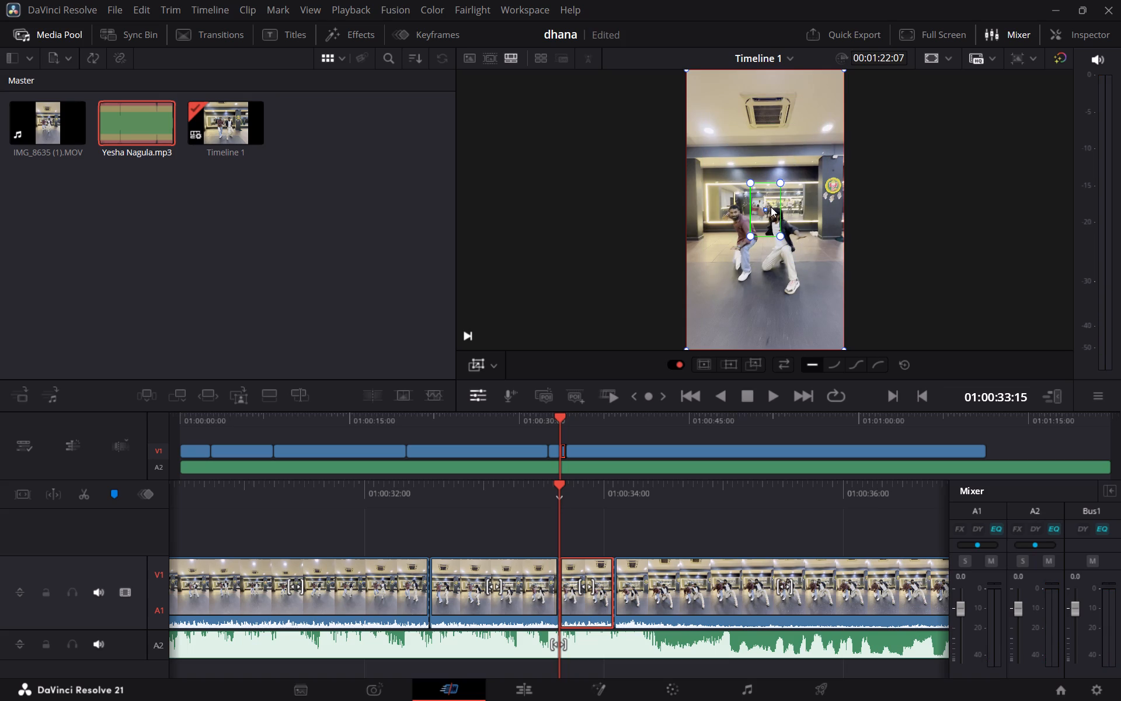
{"action": "left_click_drag", "start_coordinate": [771, 207], "coordinate": [785, 218]}
Play the short sixth V1 clip and replay it from 01:00:30:17 to check its zoom, stopping at 01:00:34:08.
{"action": "key", "text": "space"}
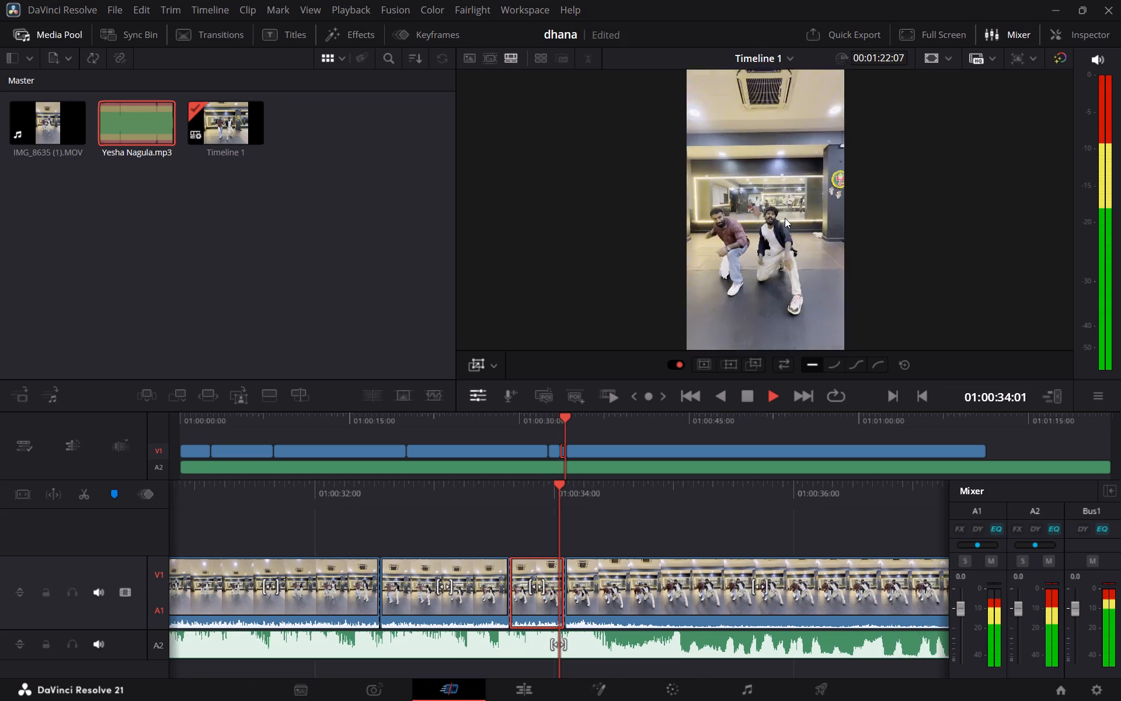
{"action": "key", "text": "space"}
{"action": "key", "text": "space"}
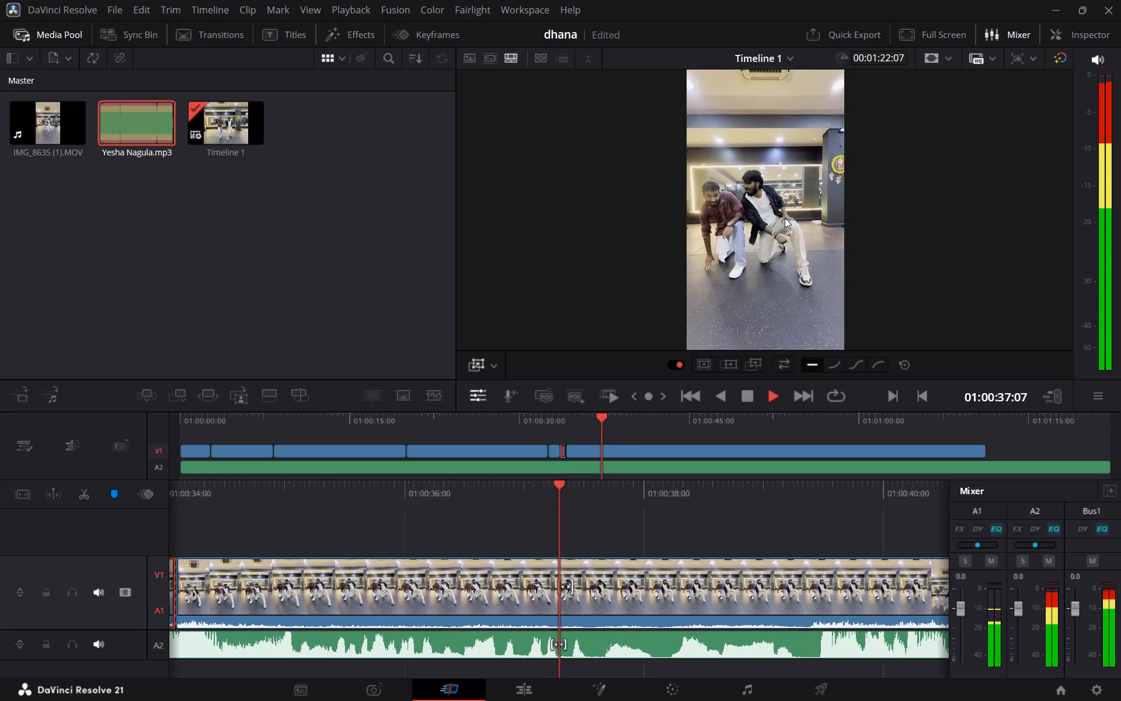
{"action": "key", "text": "space"}
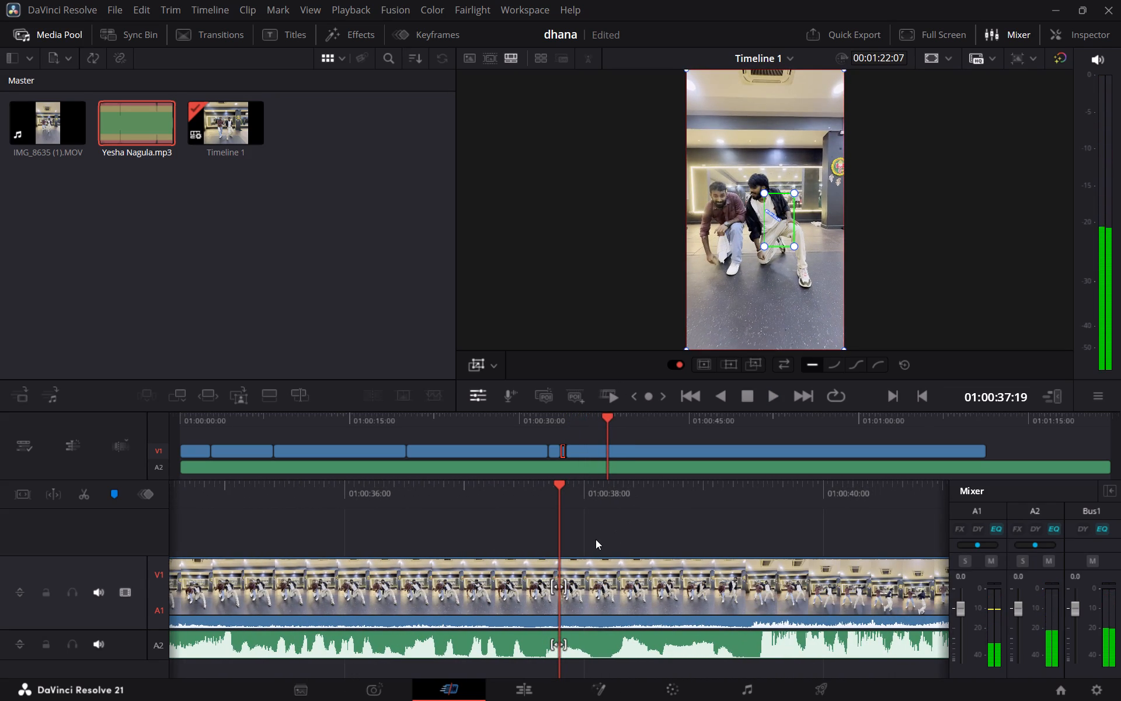
{"action": "scroll", "coordinate": [591, 540], "scroll_direction": "right", "scroll_amount": 1}
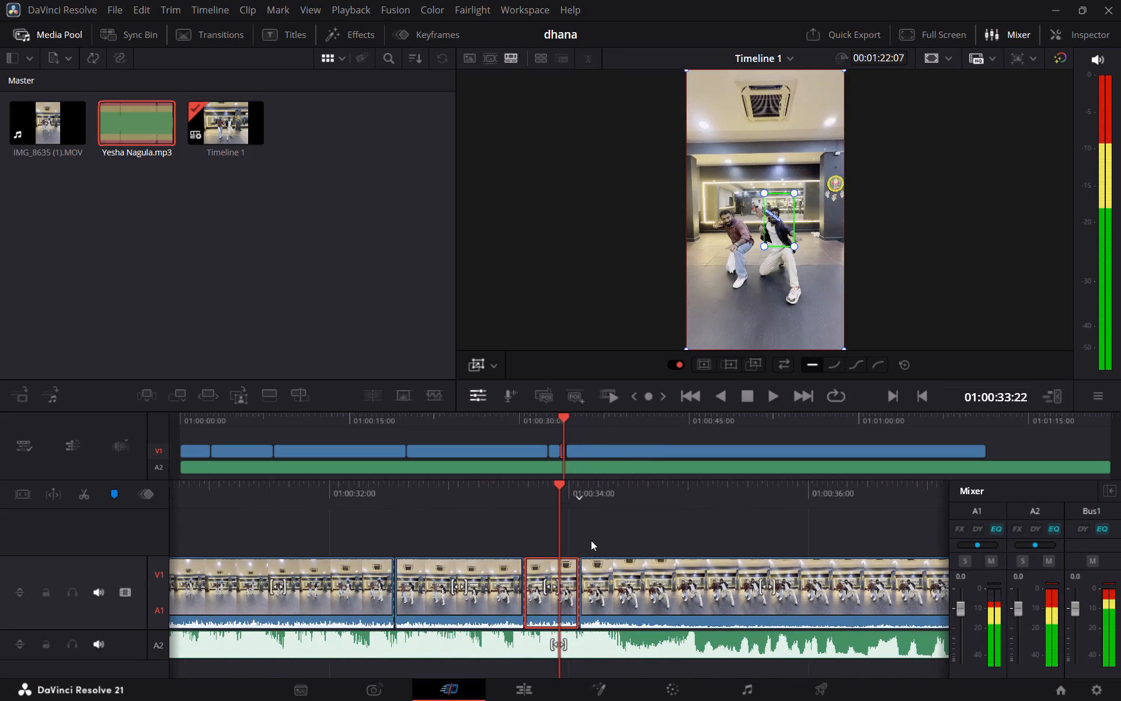
{"action": "scroll", "coordinate": [591, 540], "scroll_direction": "right", "scroll_amount": 1}
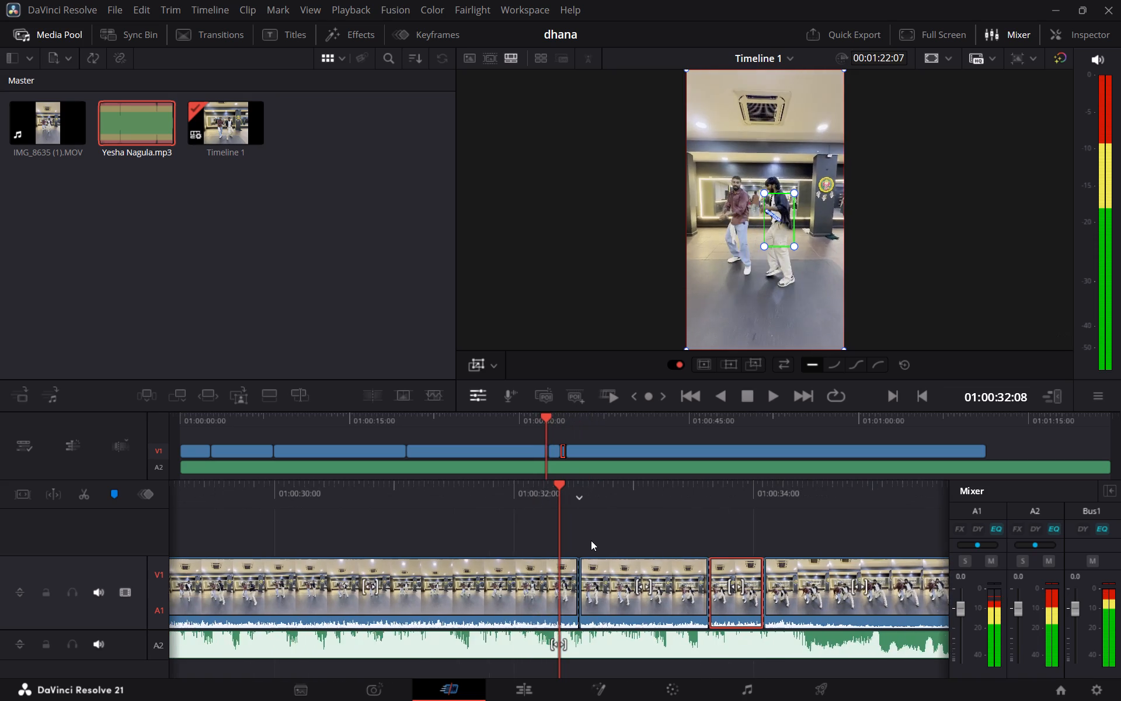
{"action": "scroll", "coordinate": [591, 540], "scroll_direction": "right", "scroll_amount": 1}
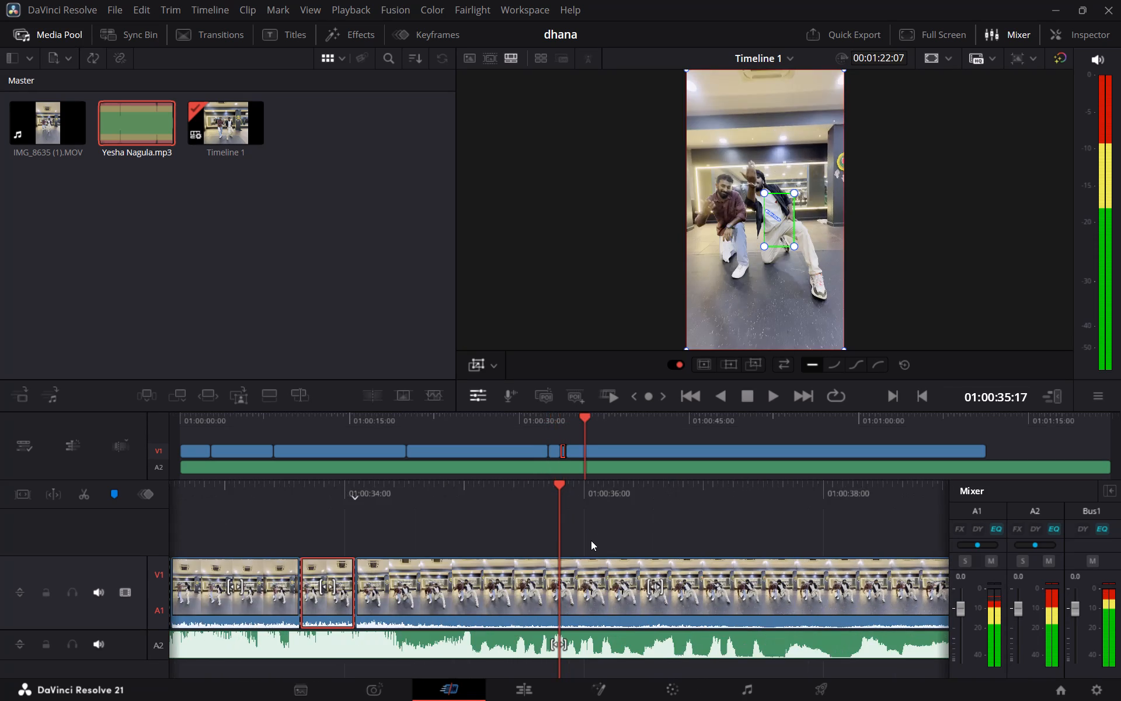
{"action": "scroll", "coordinate": [591, 540], "scroll_direction": "right", "scroll_amount": 1}
{"action": "key", "text": "space"}
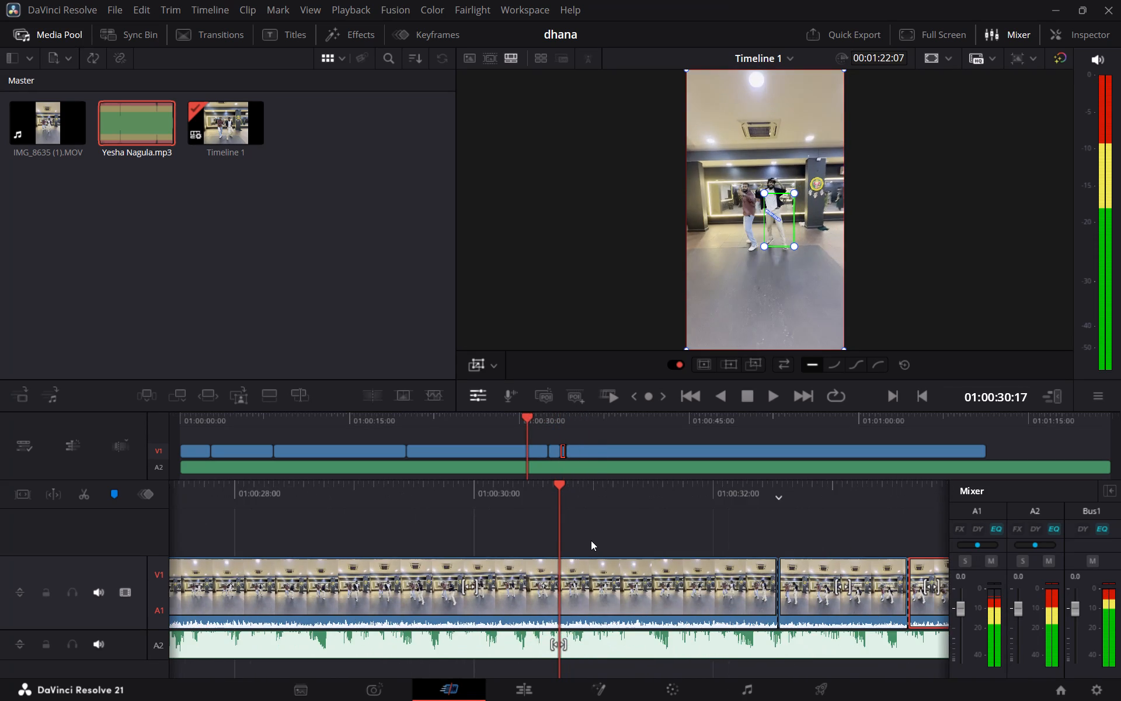
{"action": "key", "text": "space"}
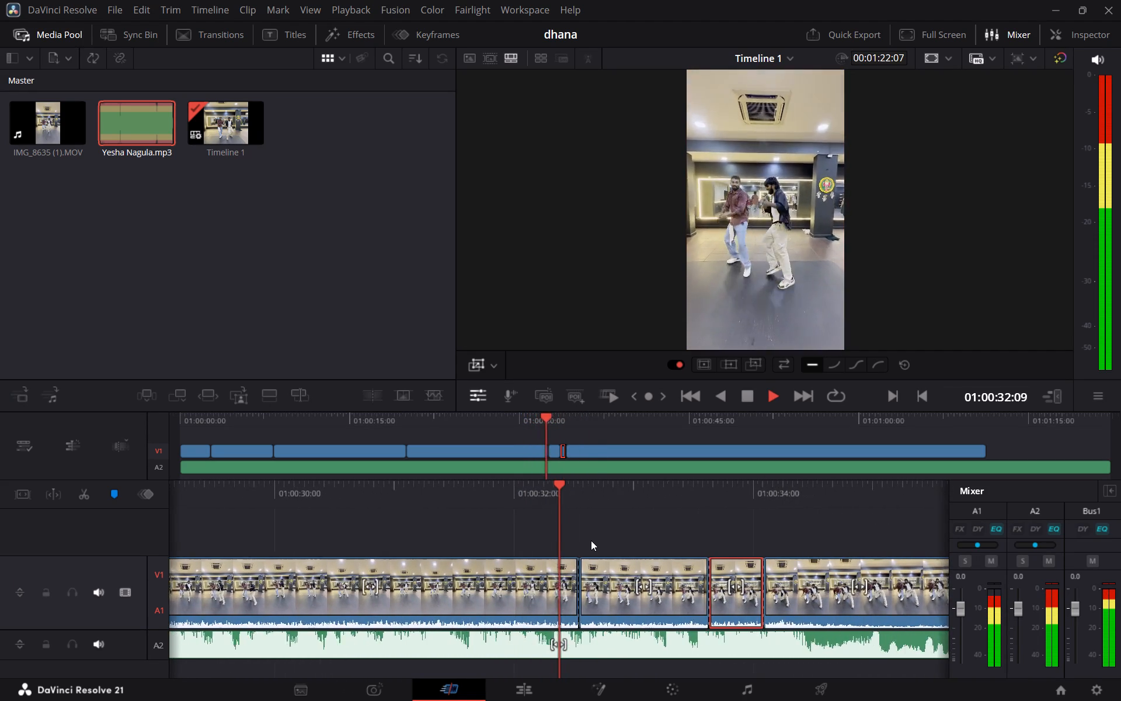
{"action": "key", "text": "space"}
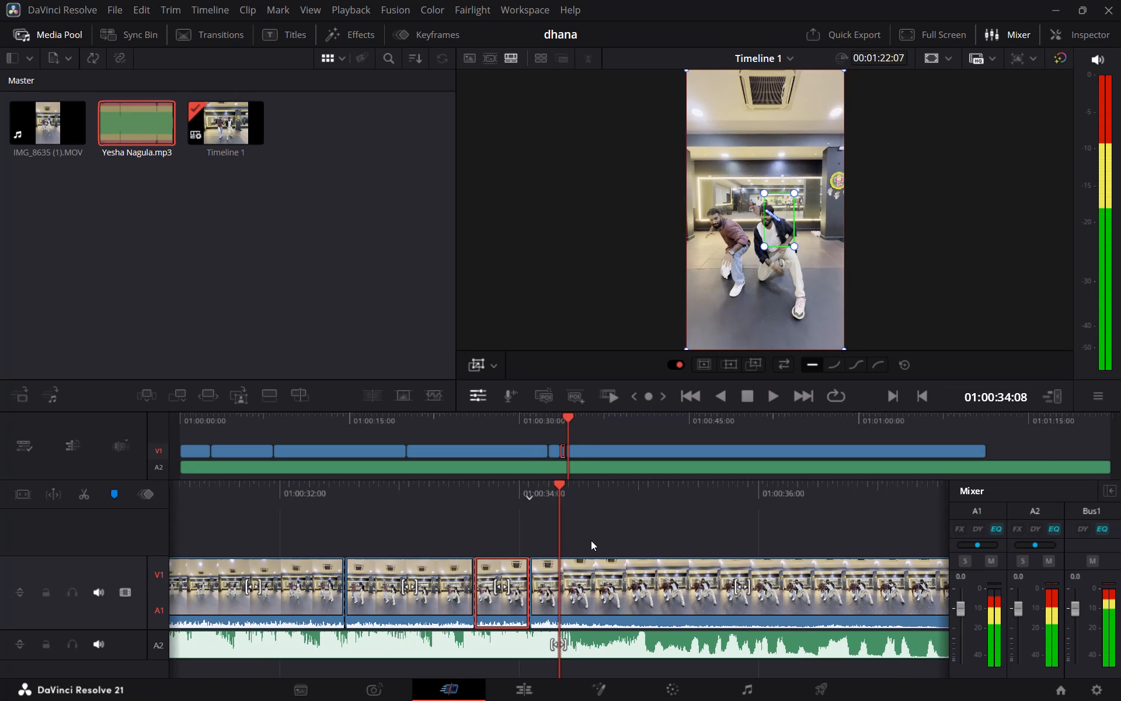
Play the last V1 clip's low-pose section up to 01:00:37:07, and return to the clip's start at 01:00:34:02.
{"action": "key", "text": "space"}
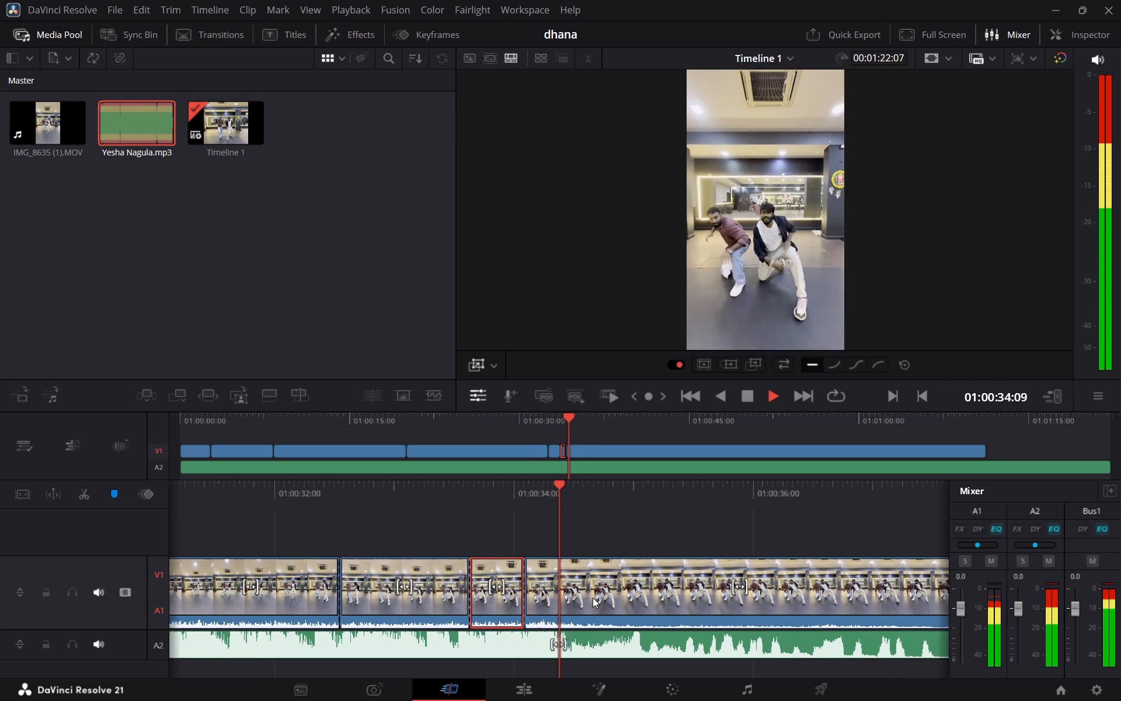
{"action": "key", "text": "space"}
{"action": "key", "text": "space"}
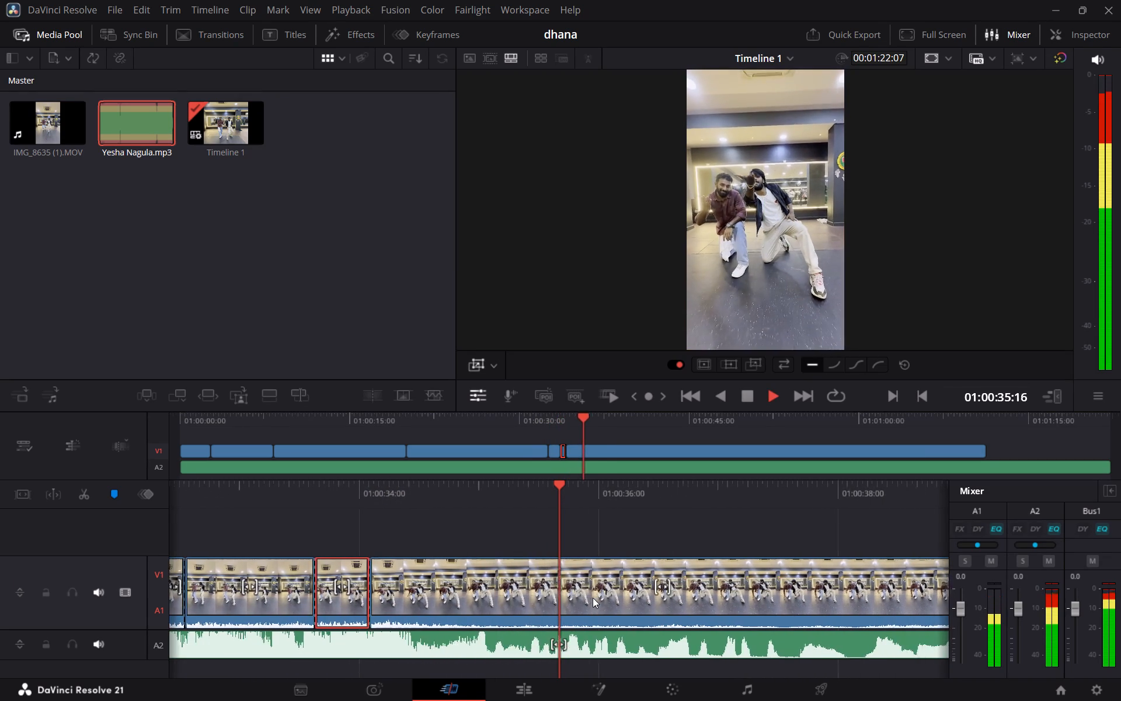
{"action": "key", "text": "space"}
{"action": "key", "text": "space"}
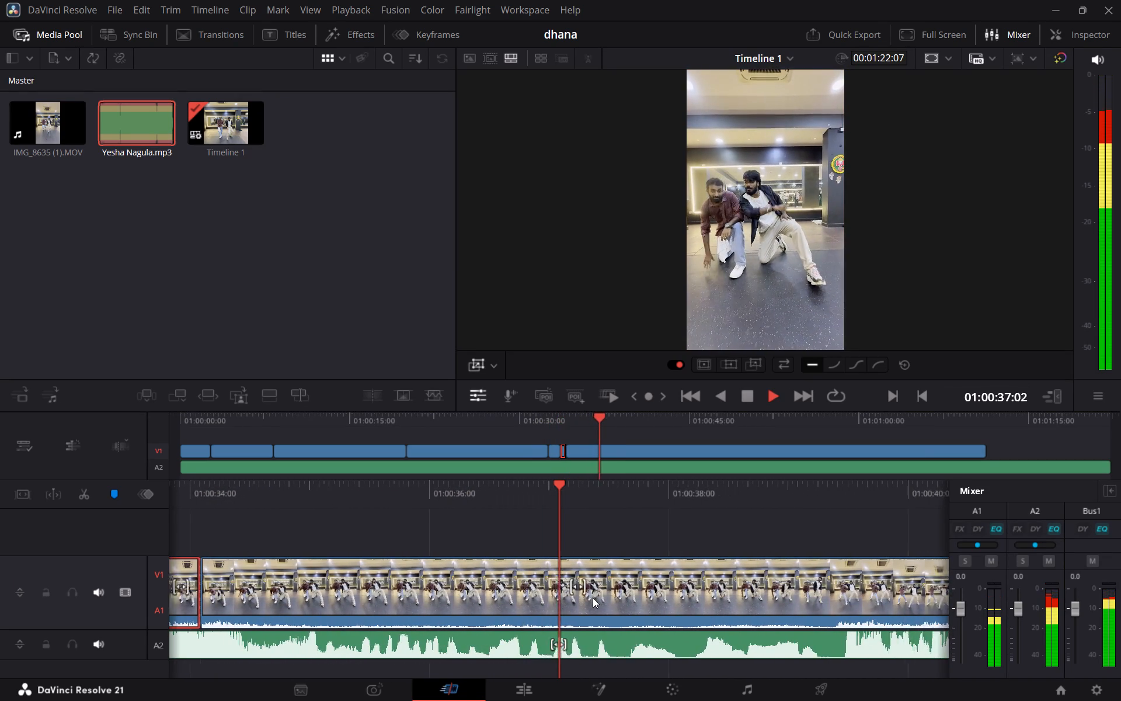
{"action": "key", "text": "space"}
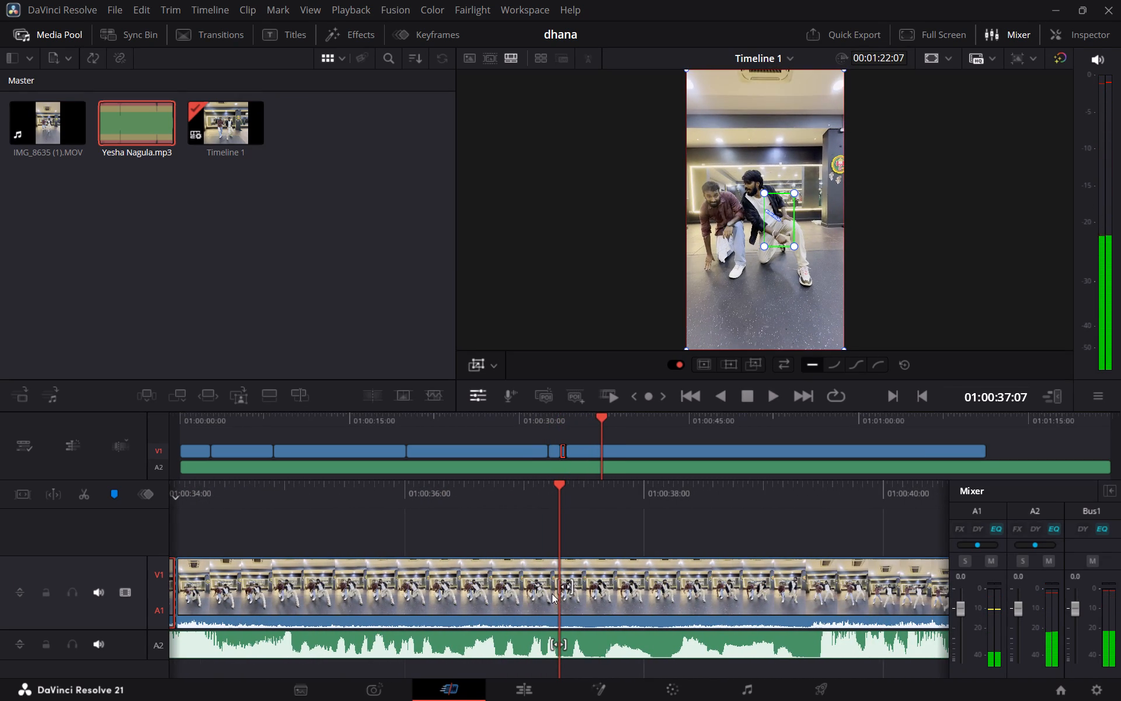
{"action": "scroll", "coordinate": [552, 592], "scroll_direction": "right", "scroll_amount": 1}
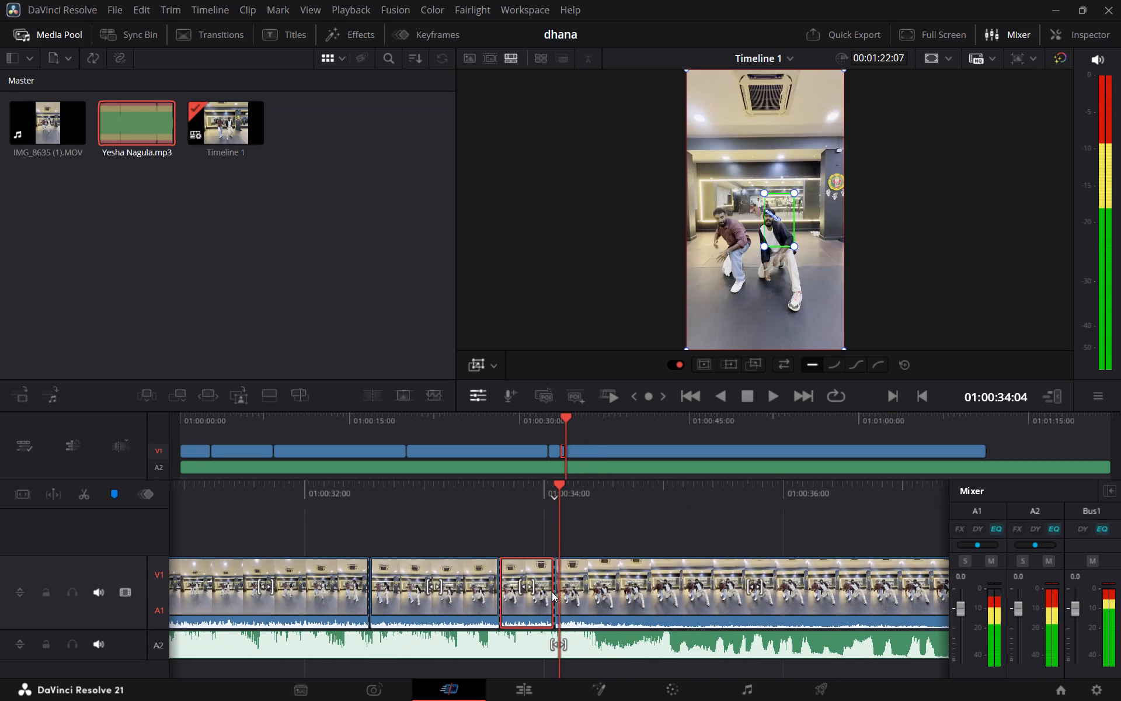
{"action": "scroll", "coordinate": [552, 592], "scroll_direction": "right", "scroll_amount": 2}
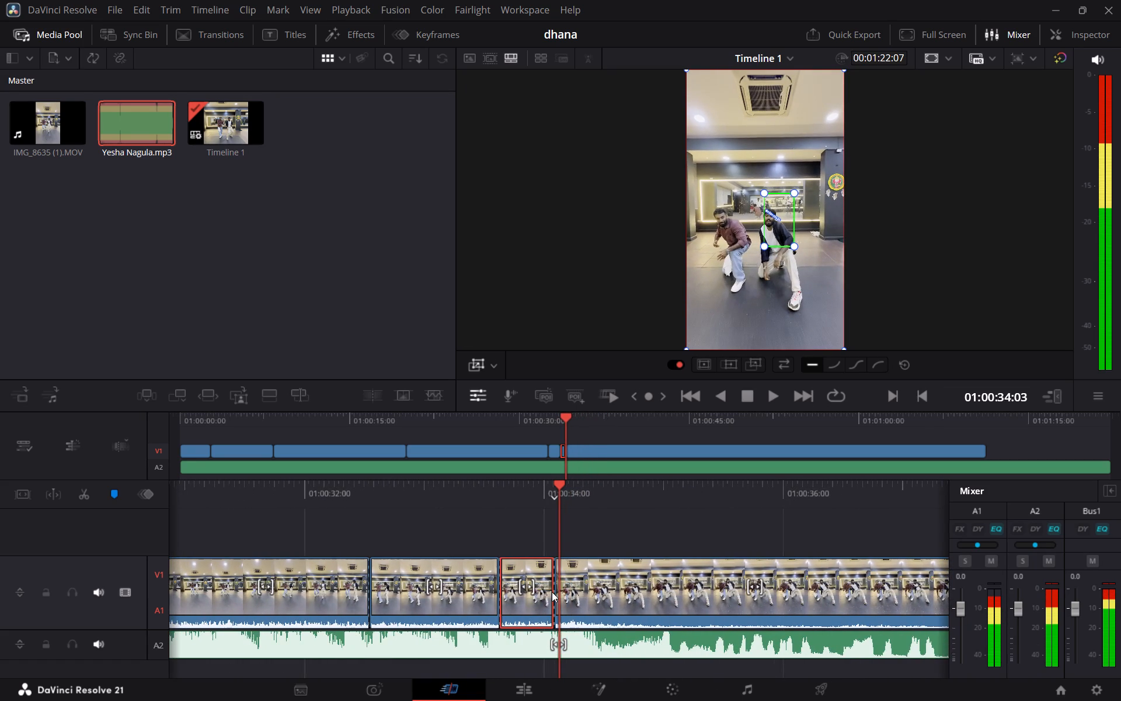
{"action": "scroll", "coordinate": [552, 592], "scroll_direction": "right", "scroll_amount": 2}
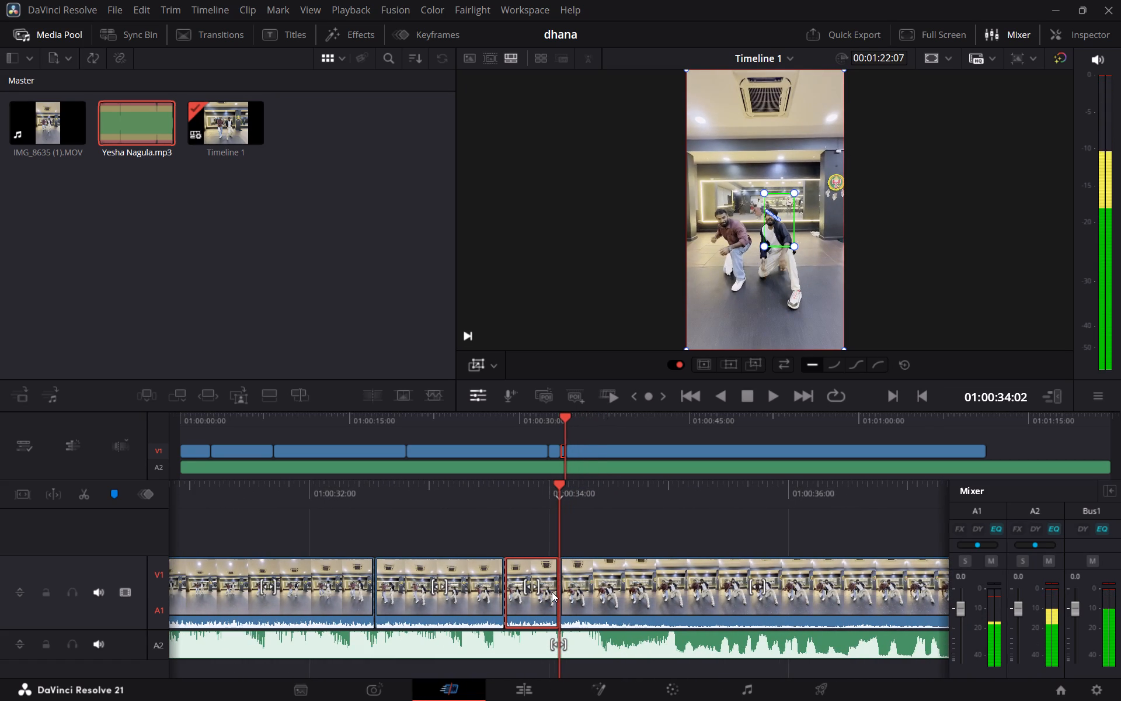
Play on from 01:00:34:02 and split the last V1 clip at 01:00:38:01, near the end of the low pose.
{"action": "key", "text": "space"}
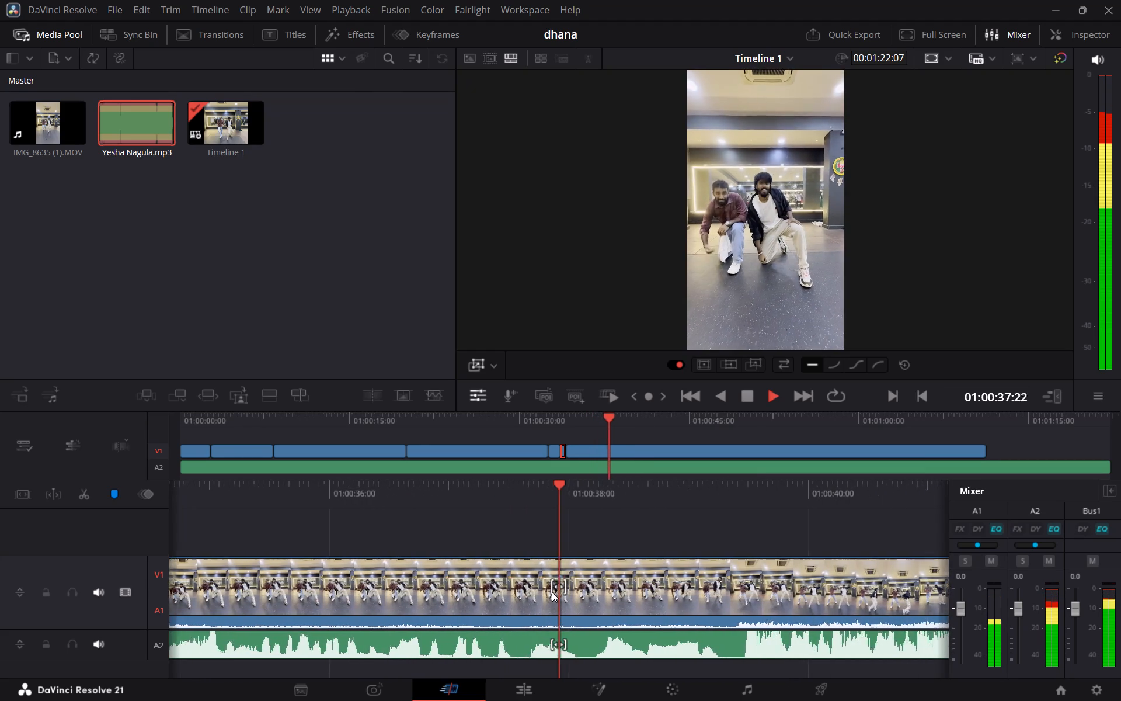
{"action": "key", "text": "space"}
{"action": "left_click", "coordinate": [482, 577]}
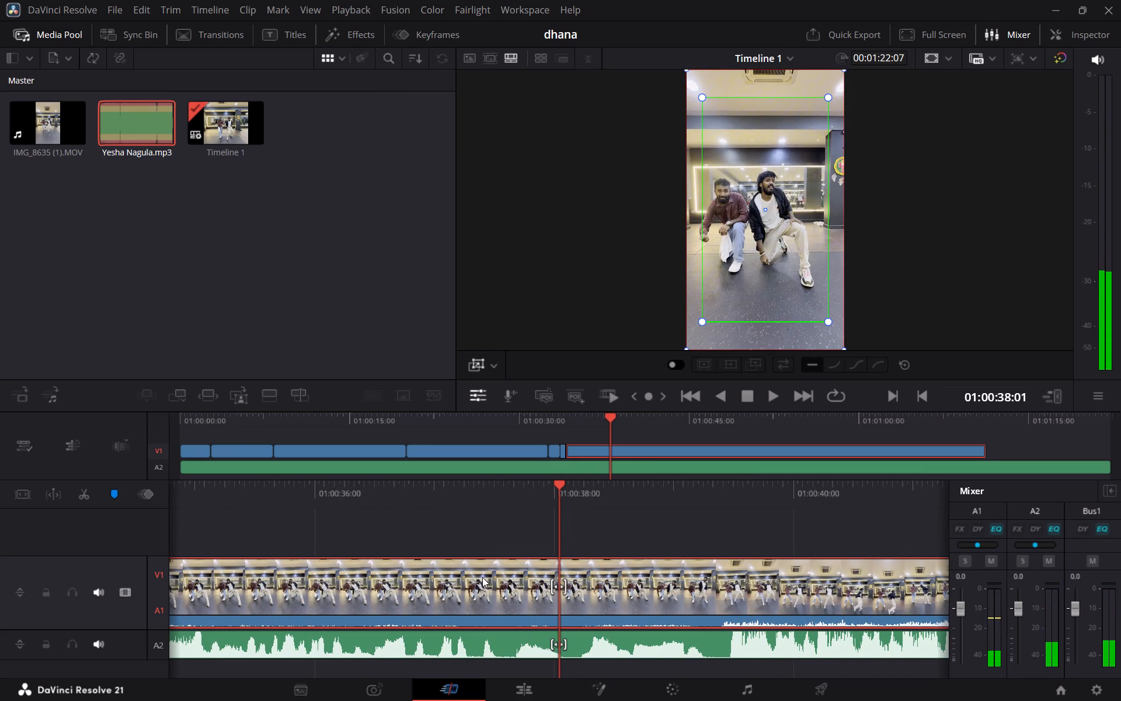
{"action": "key", "text": "ctrl+b"}
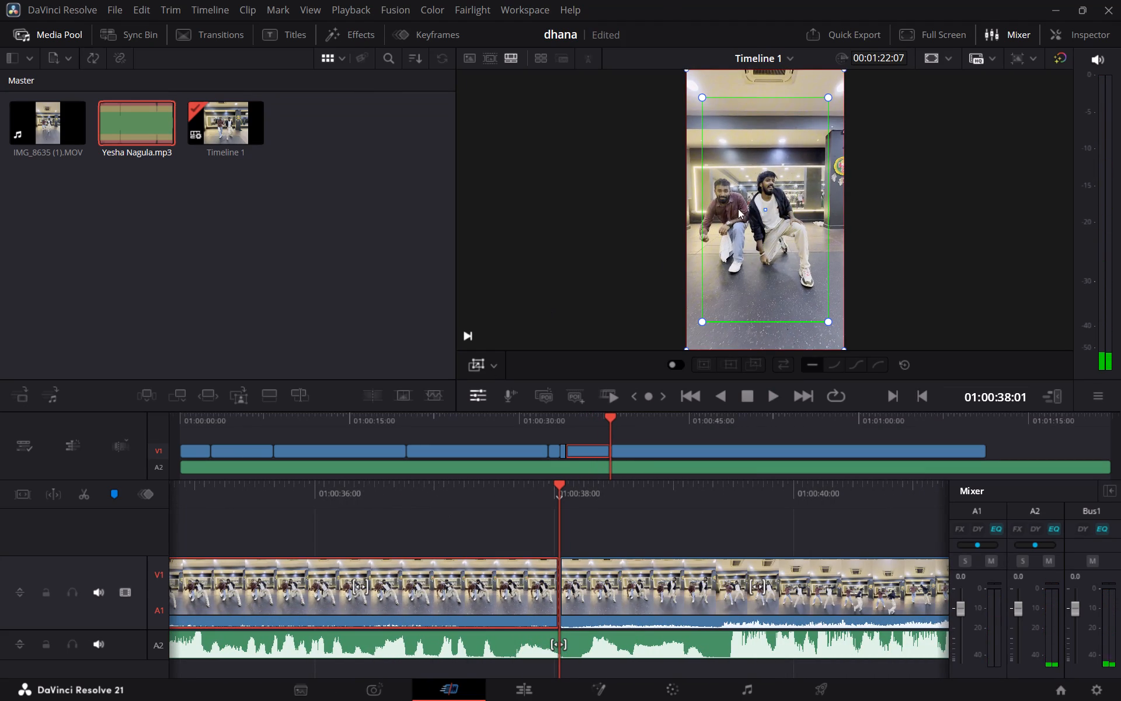
From 01:00:34:14, shrink the seventh V1 clip's green Dynamic Zoom frame to about two fifths of the picture width, keeping it centred.
{"action": "left_click", "coordinate": [704, 322]}
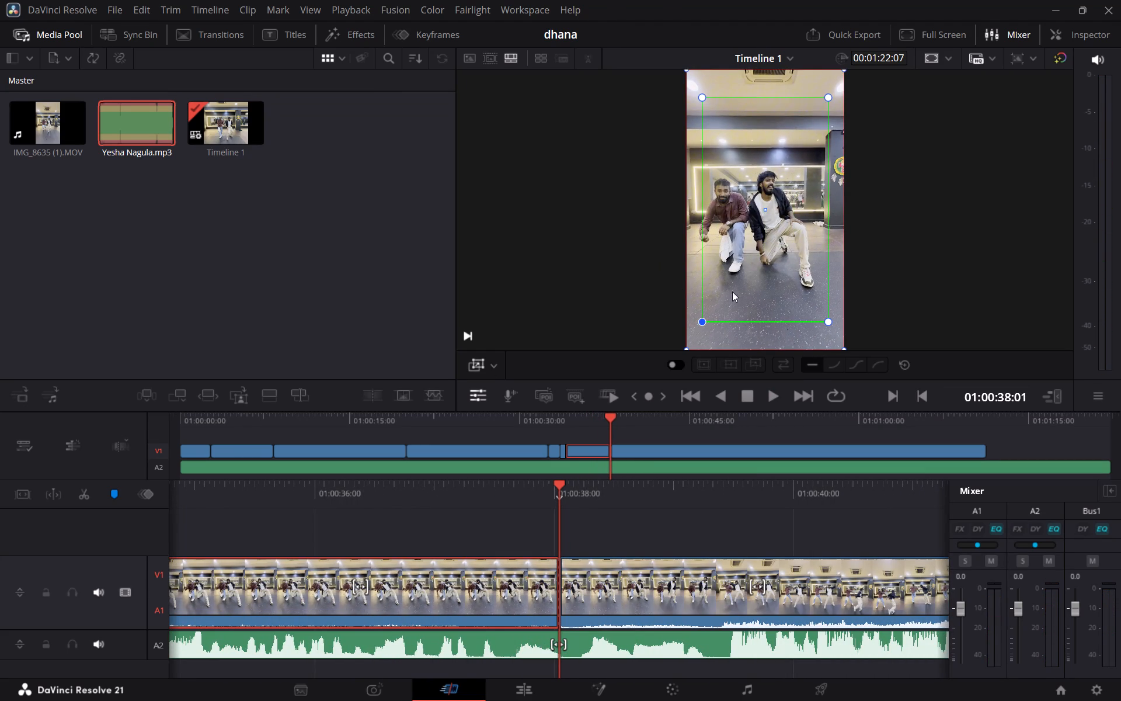
{"action": "left_click_drag", "start_coordinate": [701, 320], "coordinate": [735, 291]}
{"action": "left_click_drag", "start_coordinate": [735, 291], "coordinate": [500, 591]}
{"action": "scroll", "coordinate": [500, 591], "scroll_direction": "right", "scroll_amount": 1}
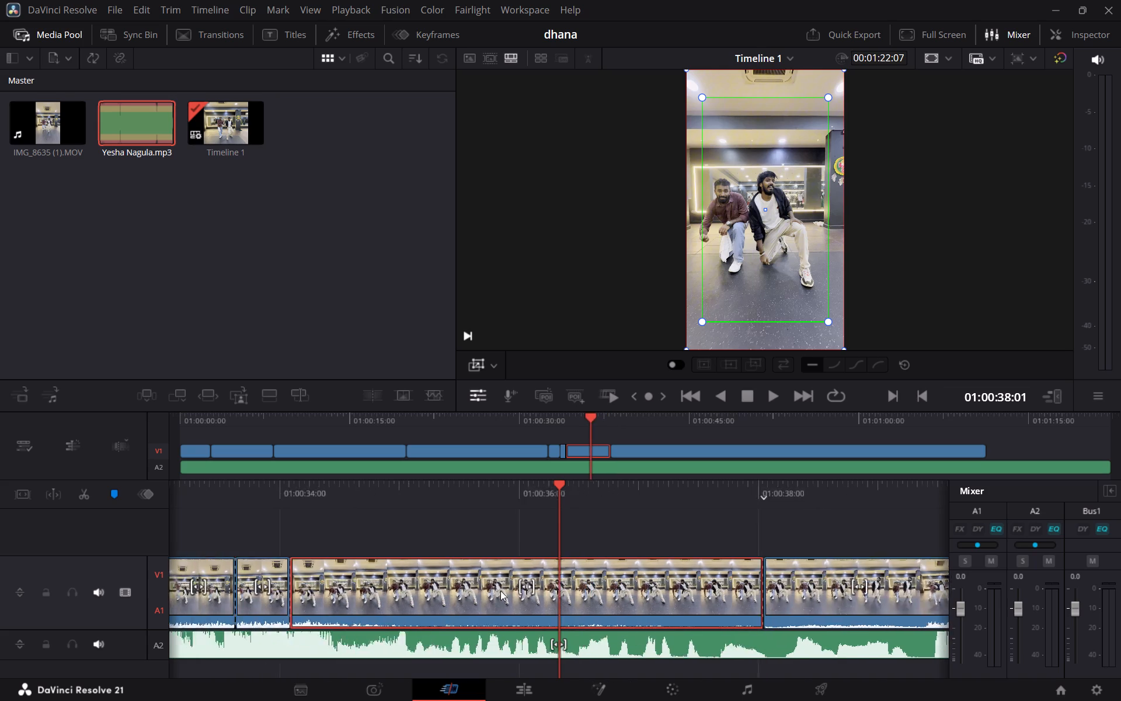
{"action": "scroll", "coordinate": [500, 591], "scroll_direction": "right", "scroll_amount": 1}
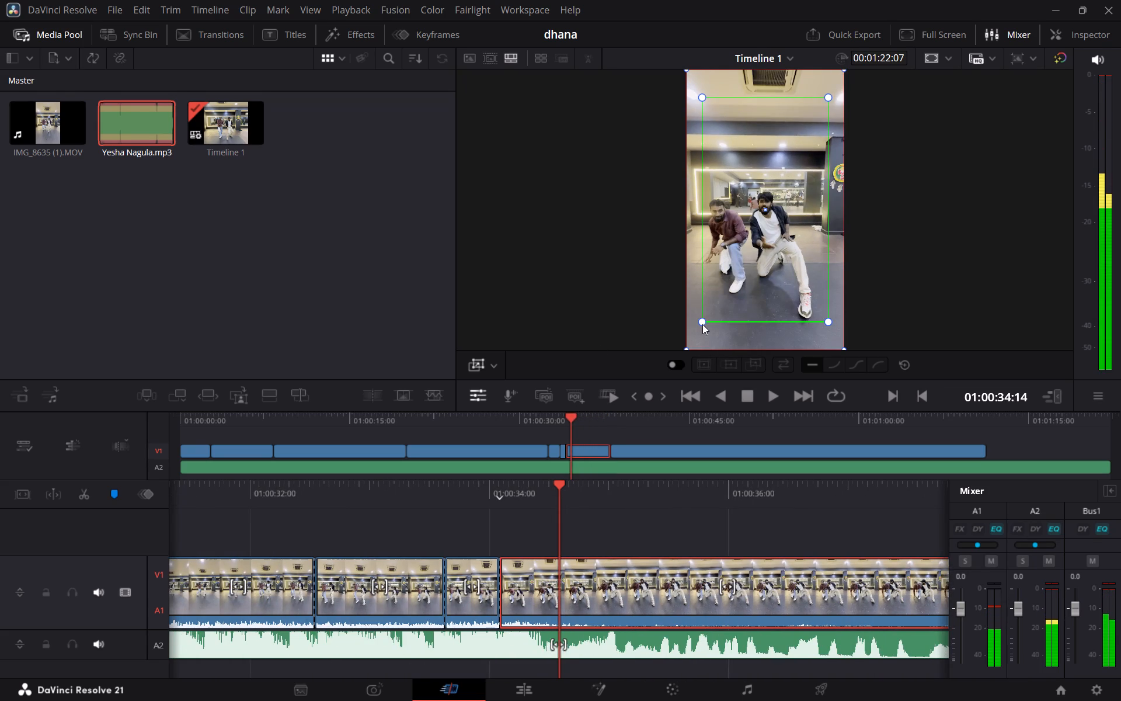
{"action": "left_click_drag", "start_coordinate": [702, 323], "coordinate": [741, 277]}
Play through the seventh V1 clip's zoom and split the last V1 clip at 01:00:39:23, where the dancers are standing with legs apart.
{"action": "scroll", "coordinate": [741, 277], "scroll_direction": "right", "scroll_amount": 1}
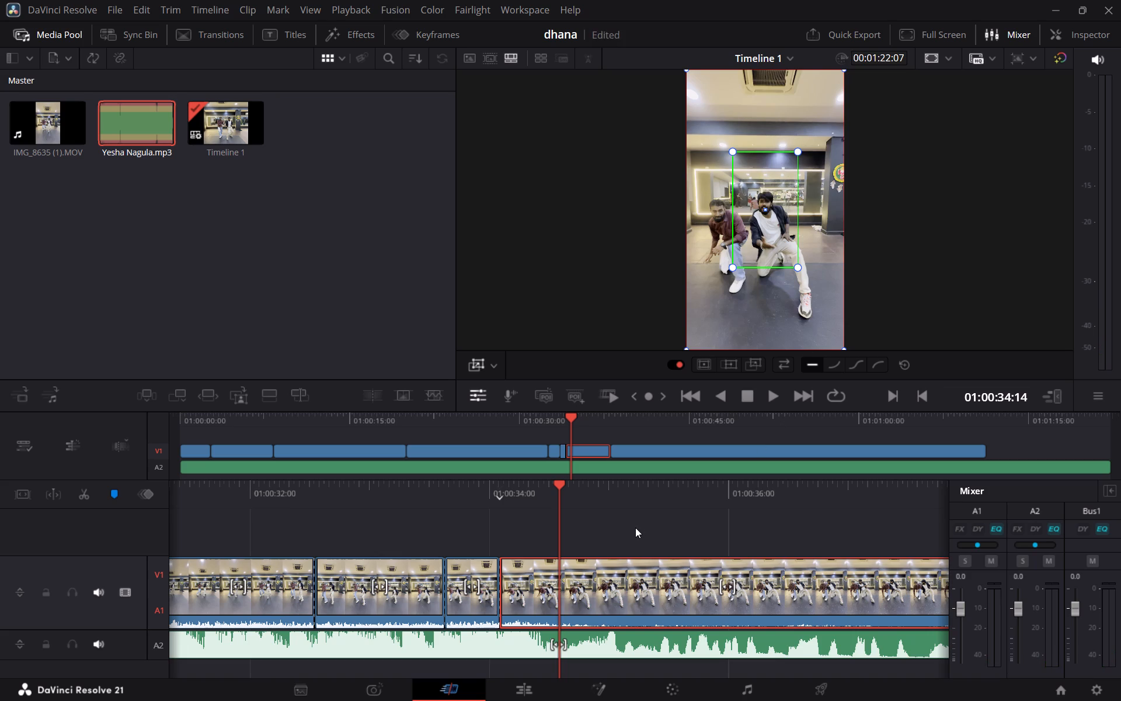
{"action": "scroll", "coordinate": [635, 528], "scroll_direction": "right", "scroll_amount": 1}
{"action": "key", "text": "space"}
{"action": "key", "text": "space"}
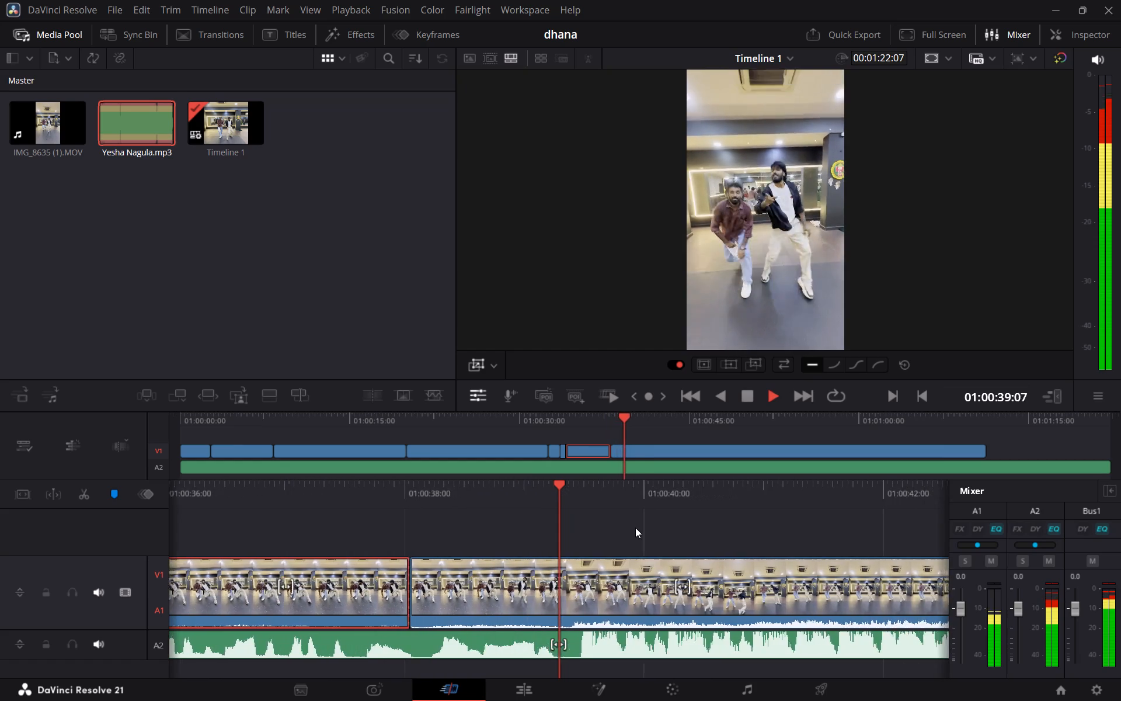
{"action": "key", "text": "space"}
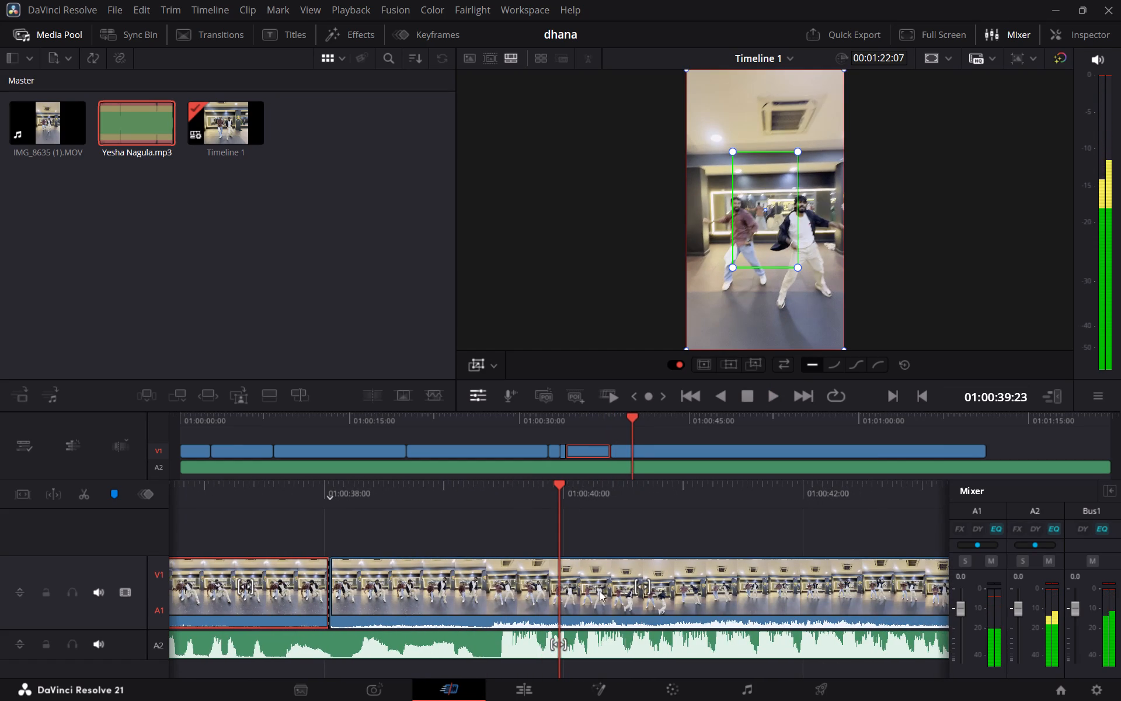
{"action": "left_click", "coordinate": [565, 594]}
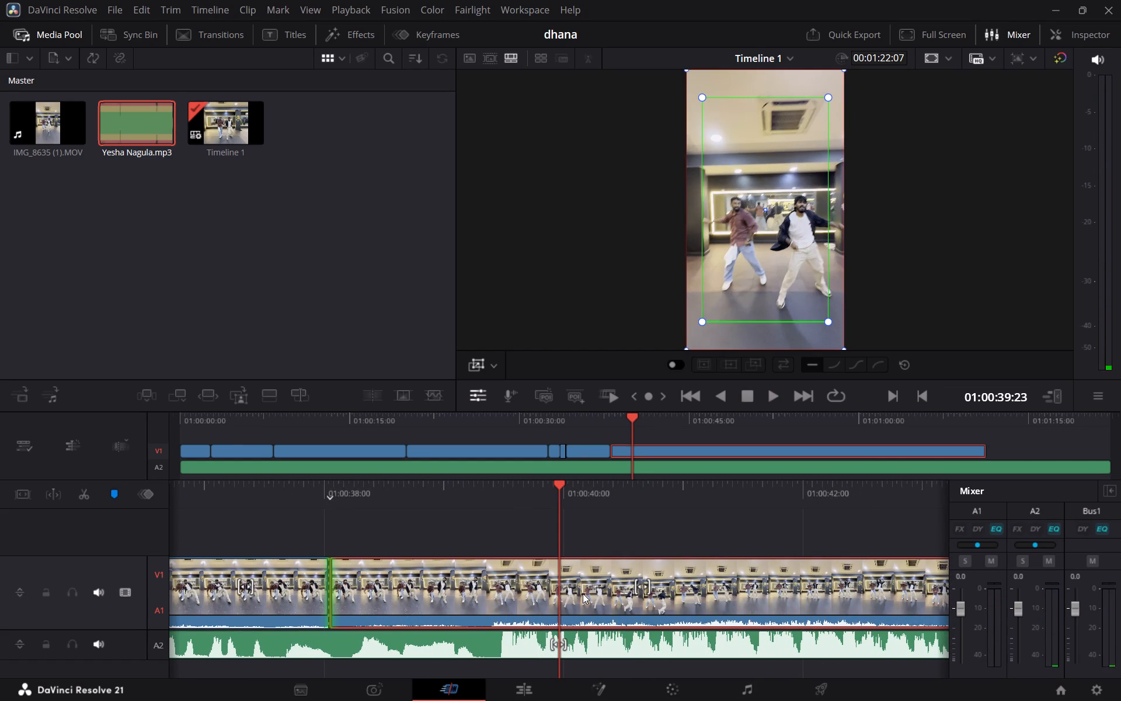
{"action": "key", "text": "ctrl+b"}
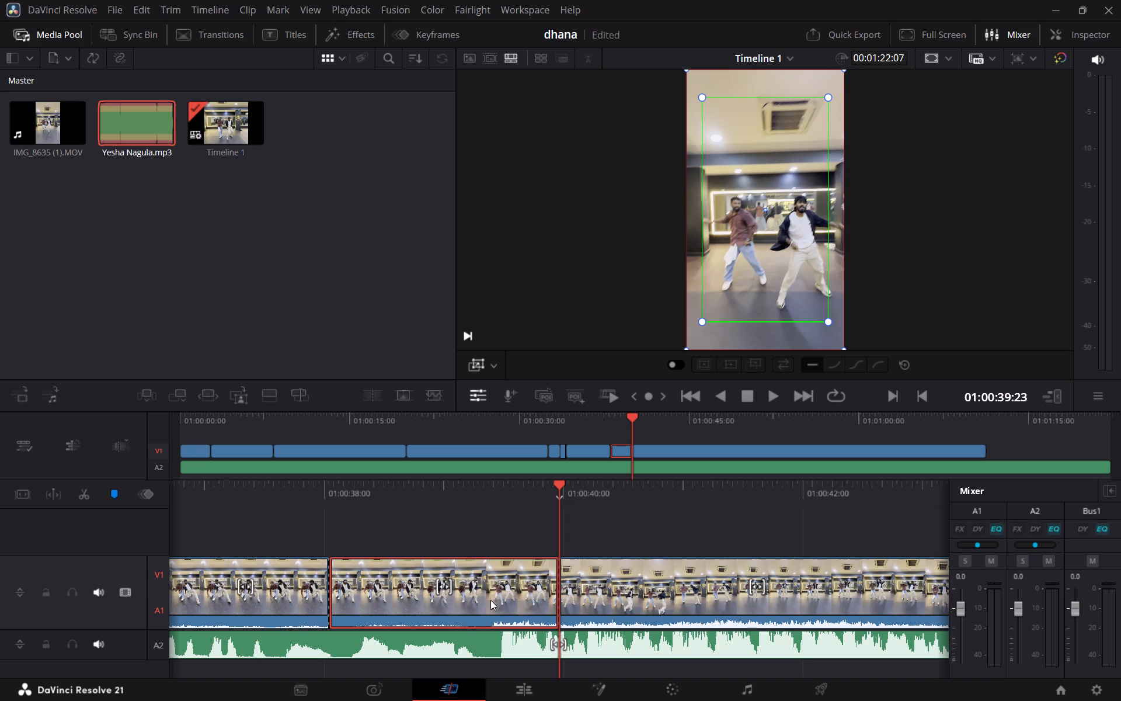
At 01:00:39:16, shrink the eighth V1 clip's green Dynamic Zoom frame to about three tenths of the picture width, moving it towards the maroon-shirted dancer.
{"action": "left_click", "coordinate": [490, 599]}
{"action": "scroll", "coordinate": [490, 599], "scroll_direction": "right", "scroll_amount": 1}
{"action": "key", "text": "space"}
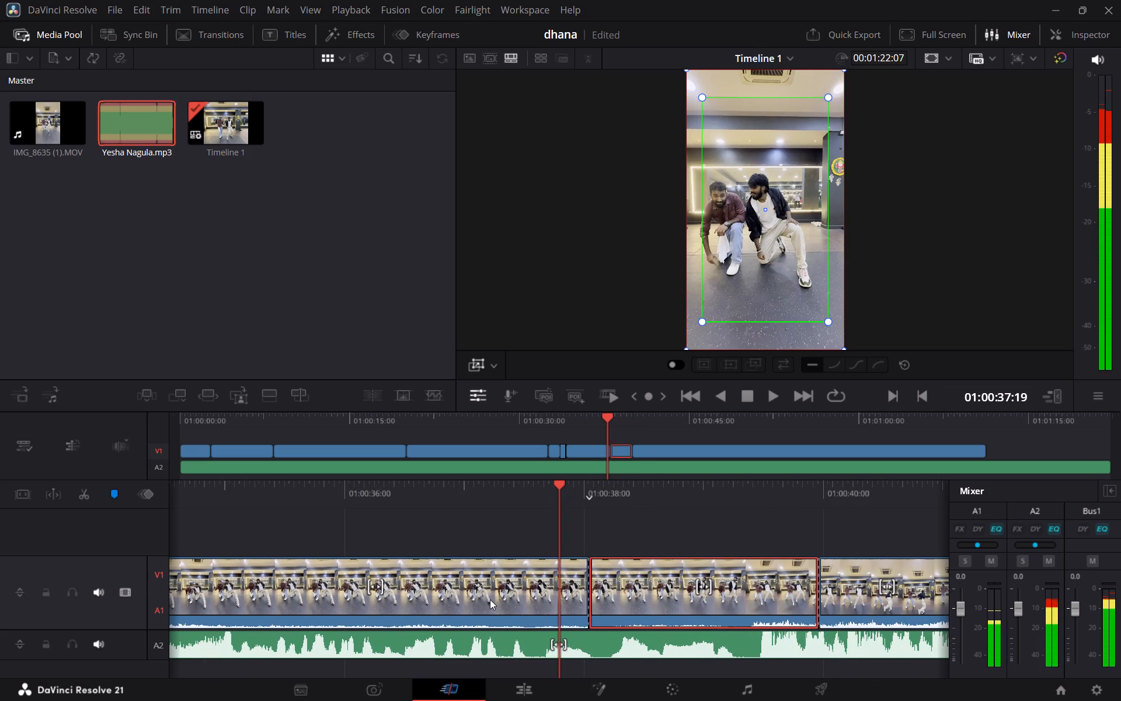
{"action": "key", "text": "space"}
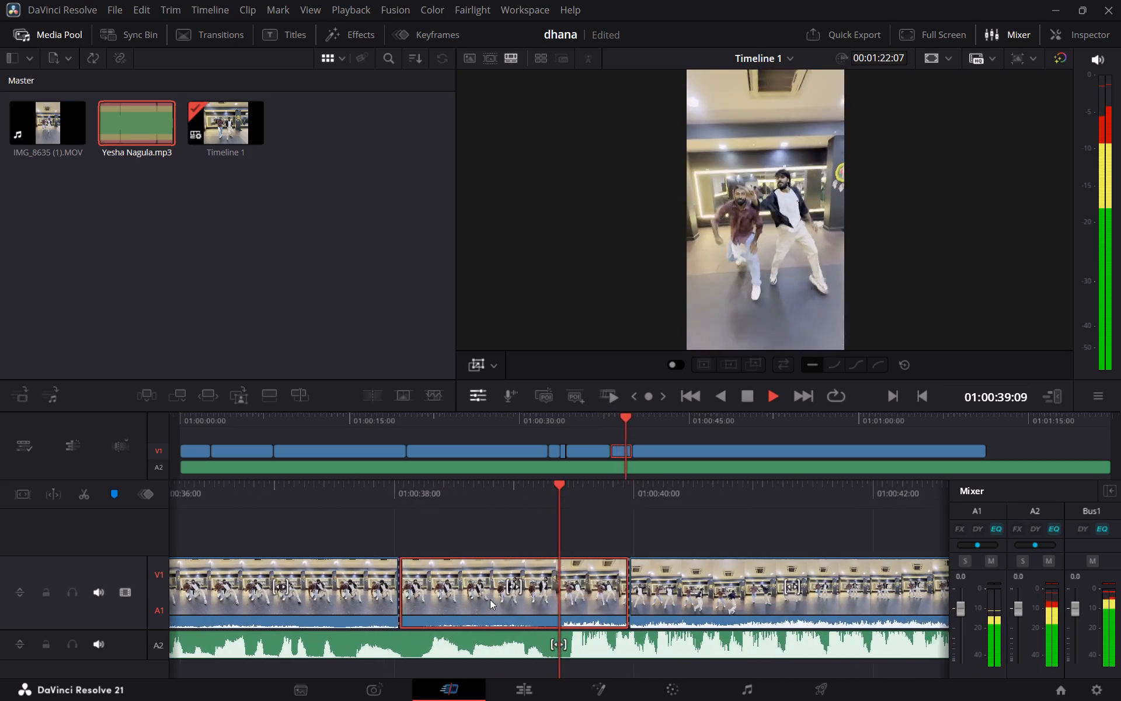
{"action": "key", "text": "space"}
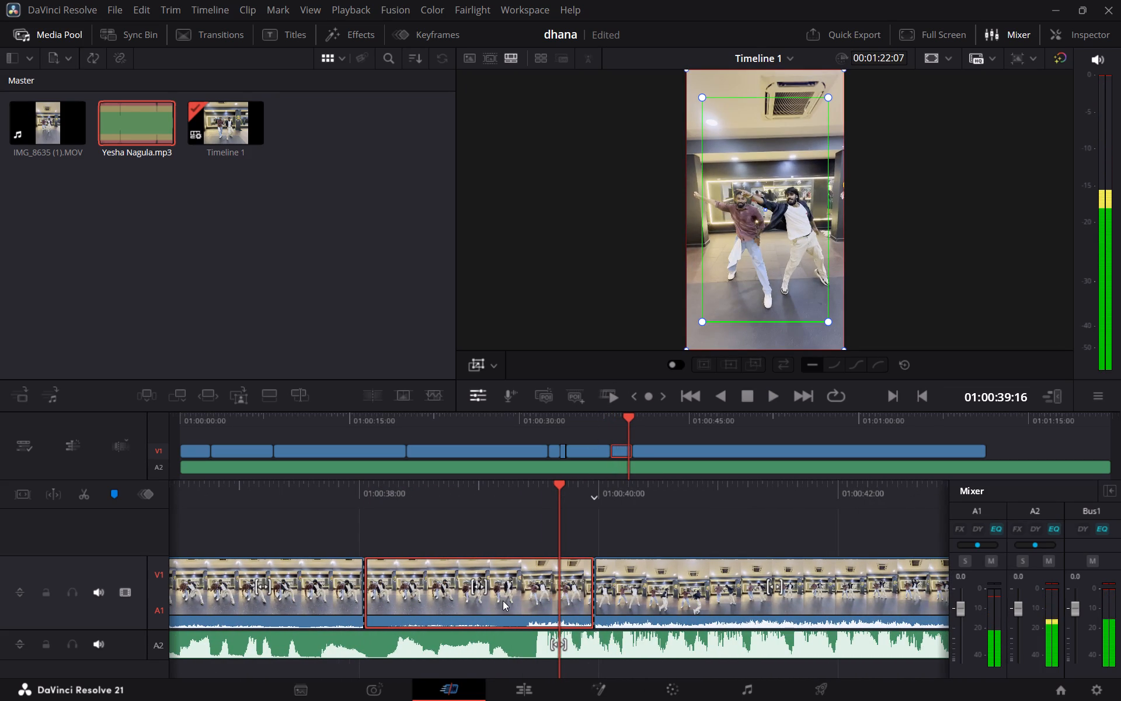
{"action": "left_click_drag", "start_coordinate": [701, 321], "coordinate": [743, 289]}
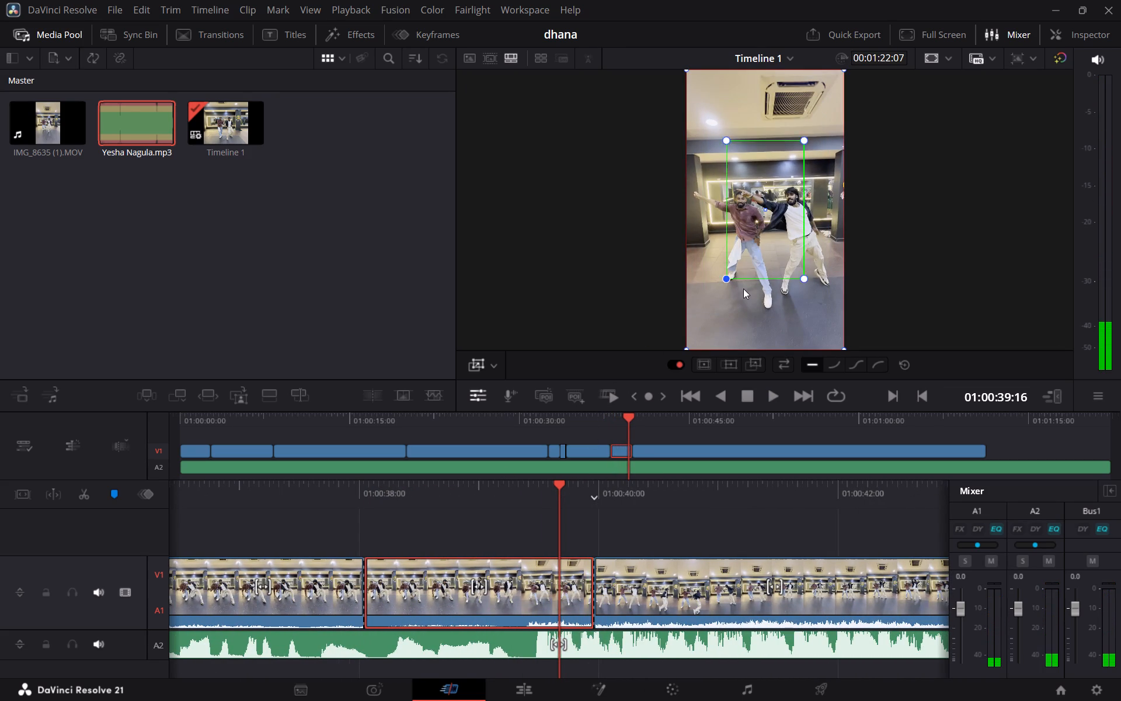
{"action": "left_click_drag", "start_coordinate": [743, 289], "coordinate": [778, 263]}
{"action": "left_click_drag", "start_coordinate": [775, 202], "coordinate": [764, 215]}
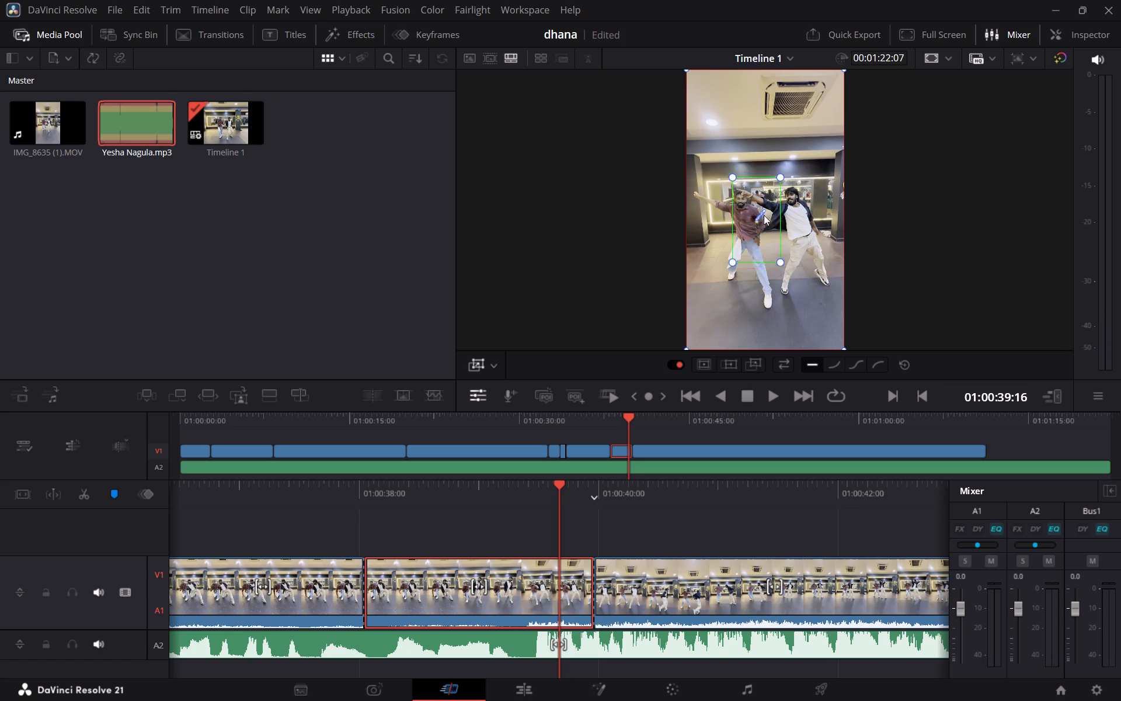
{"action": "left_click_drag", "start_coordinate": [764, 215], "coordinate": [750, 228]}
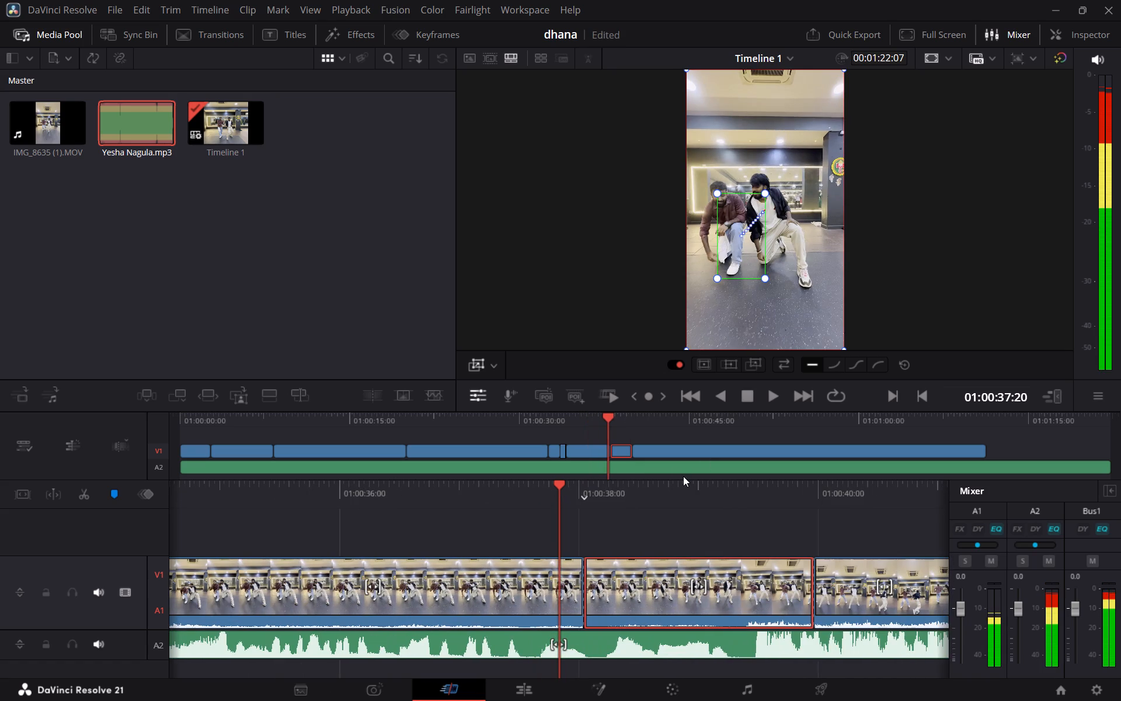
Play through the eighth V1 clip's zoom and split the last V1 clip at 01:00:47:05, where the camera has swung past the dark pillar.
{"action": "key", "text": "space"}
{"action": "key", "text": "space"}
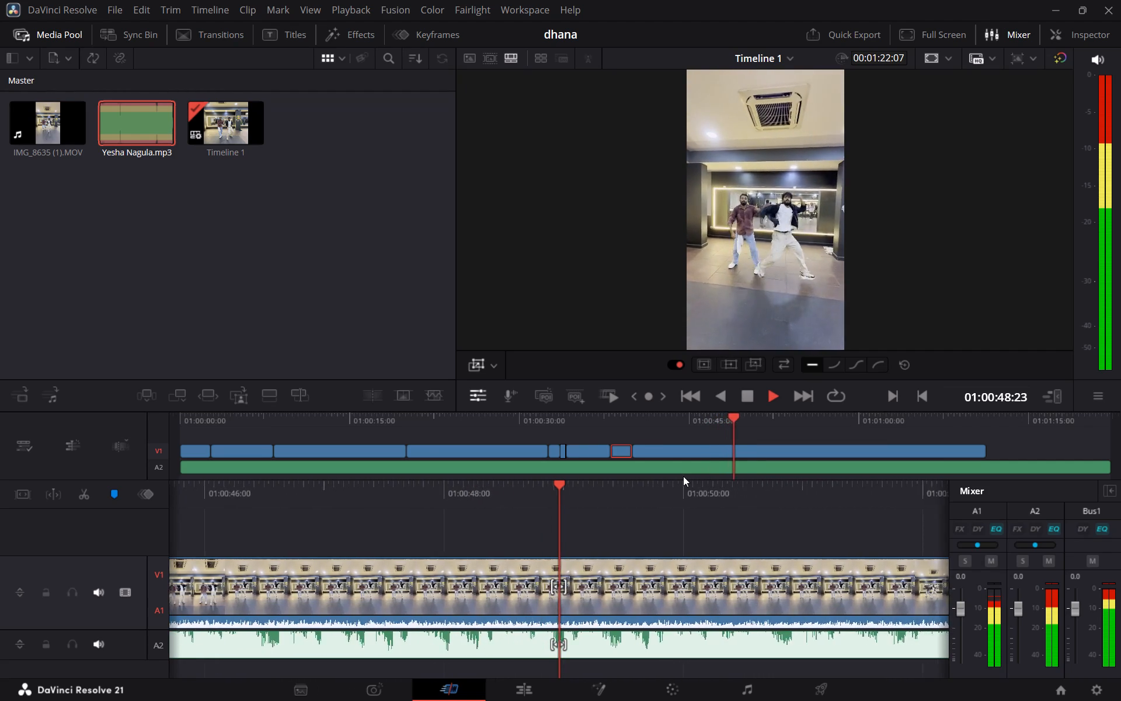
{"action": "scroll", "coordinate": [628, 612], "scroll_direction": "right", "scroll_amount": 2}
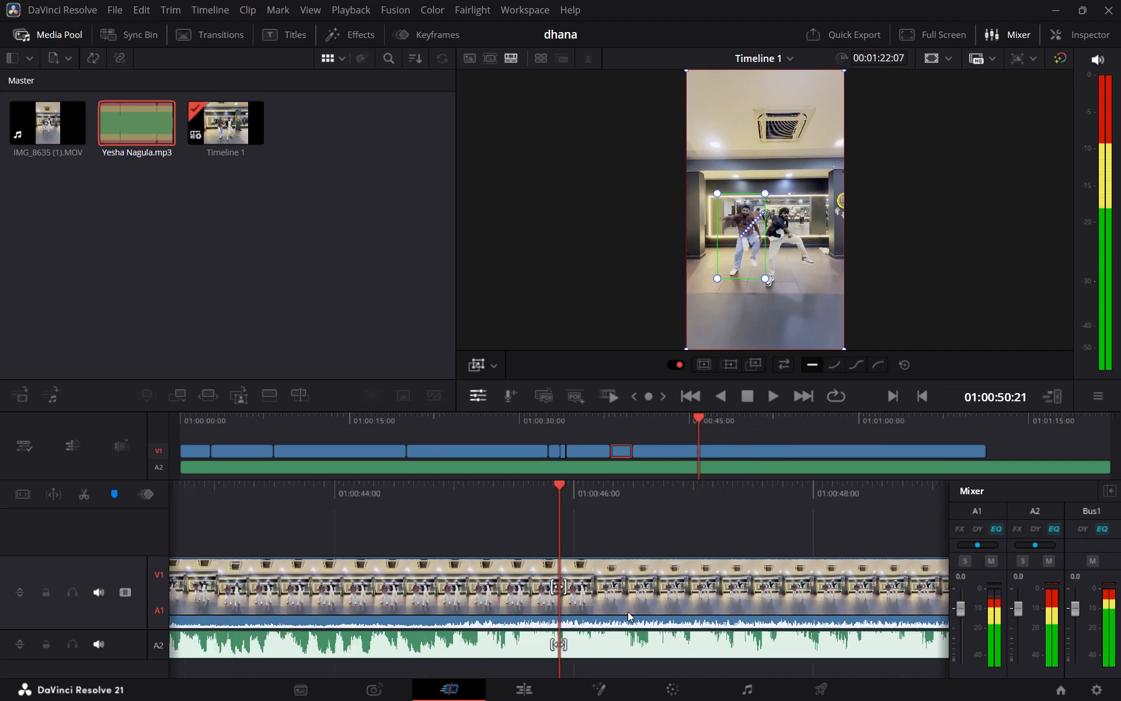
{"action": "scroll", "coordinate": [628, 612], "scroll_direction": "right", "scroll_amount": 4}
{"action": "key", "text": "space"}
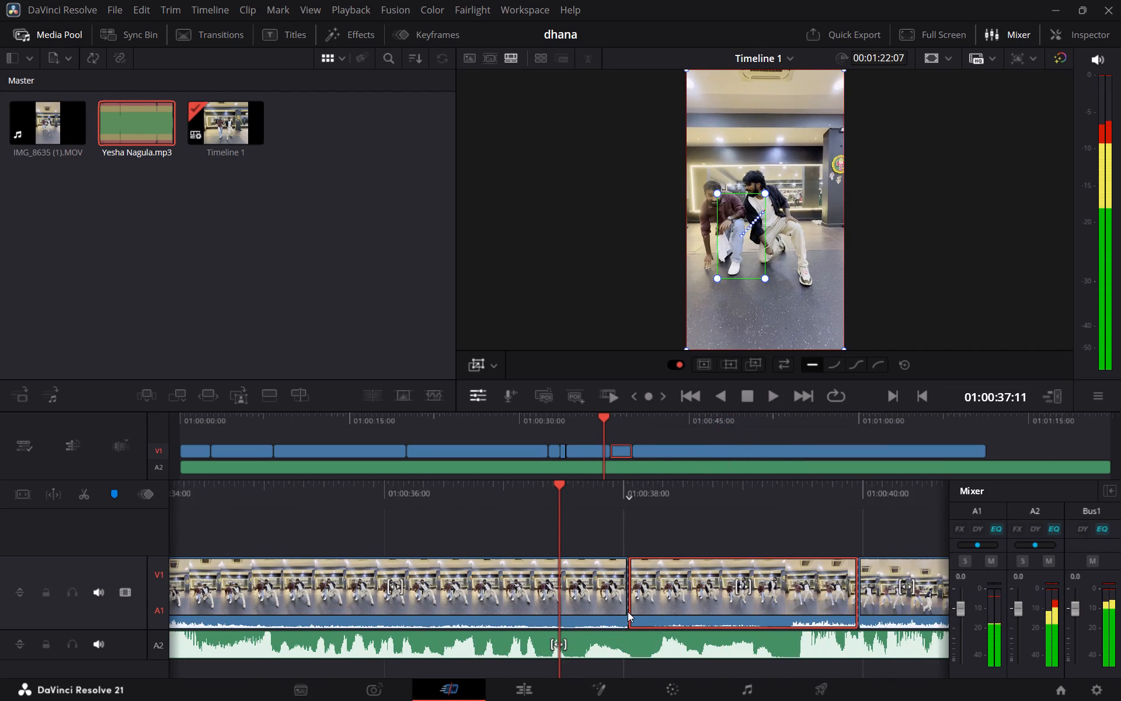
{"action": "key", "text": "space"}
{"action": "key", "text": "space"}
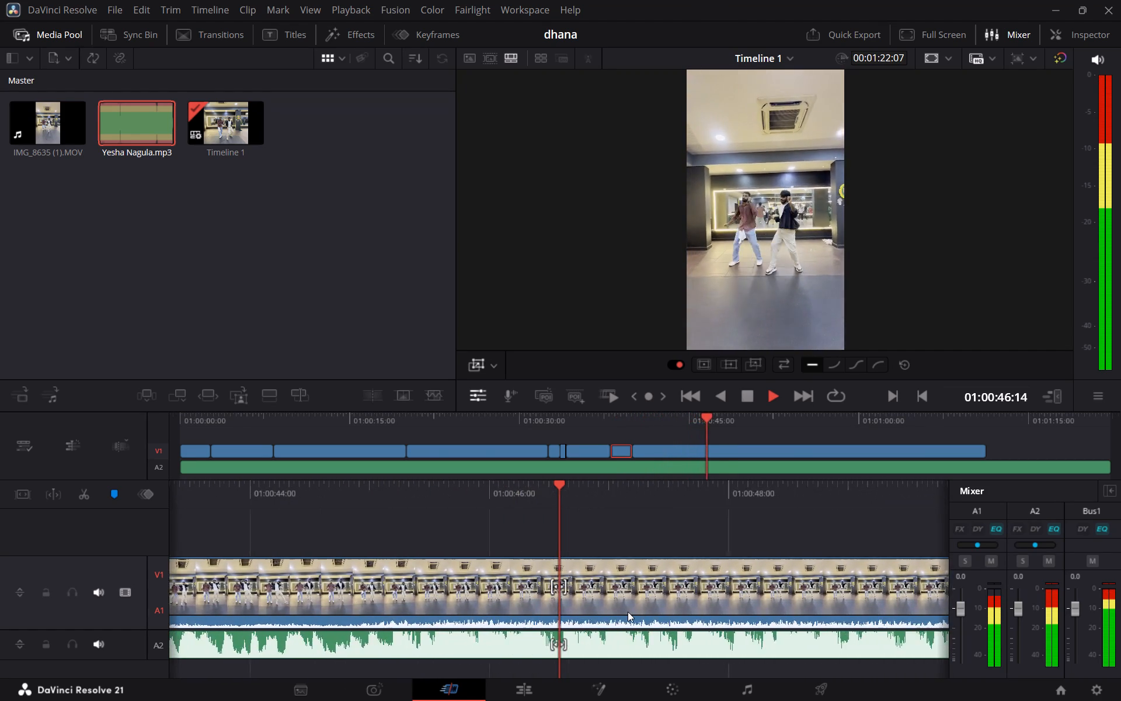
{"action": "key", "text": "space"}
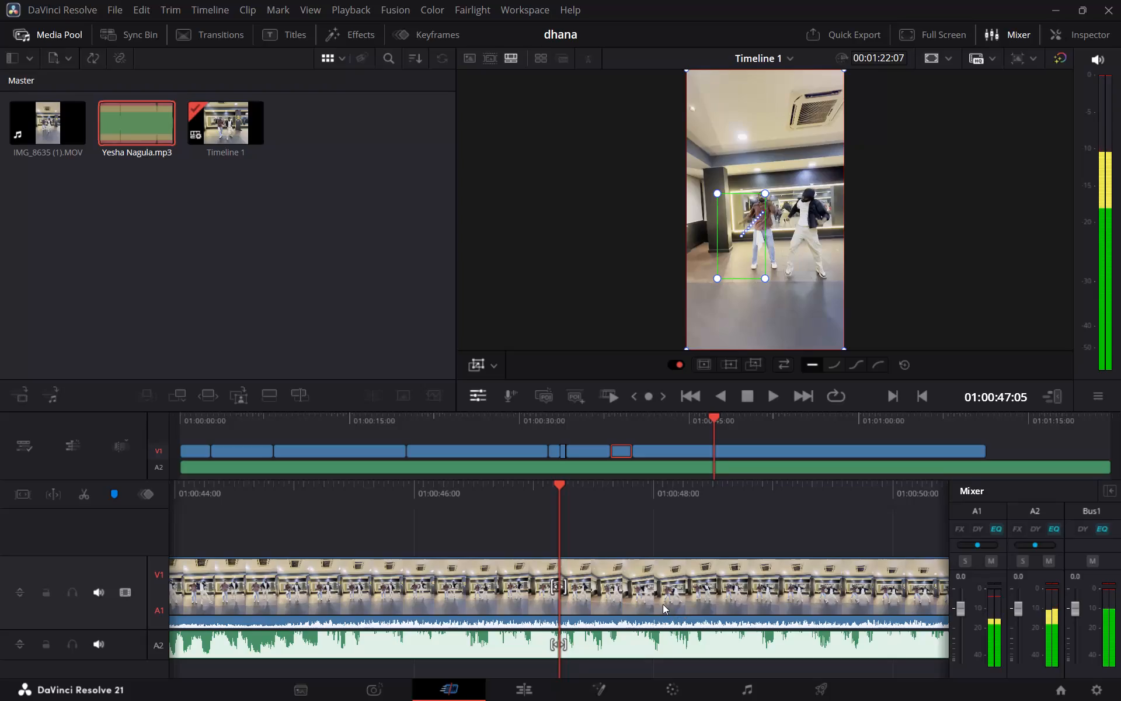
{"action": "left_click", "coordinate": [617, 619]}
{"action": "key", "text": "ctrl+b"}
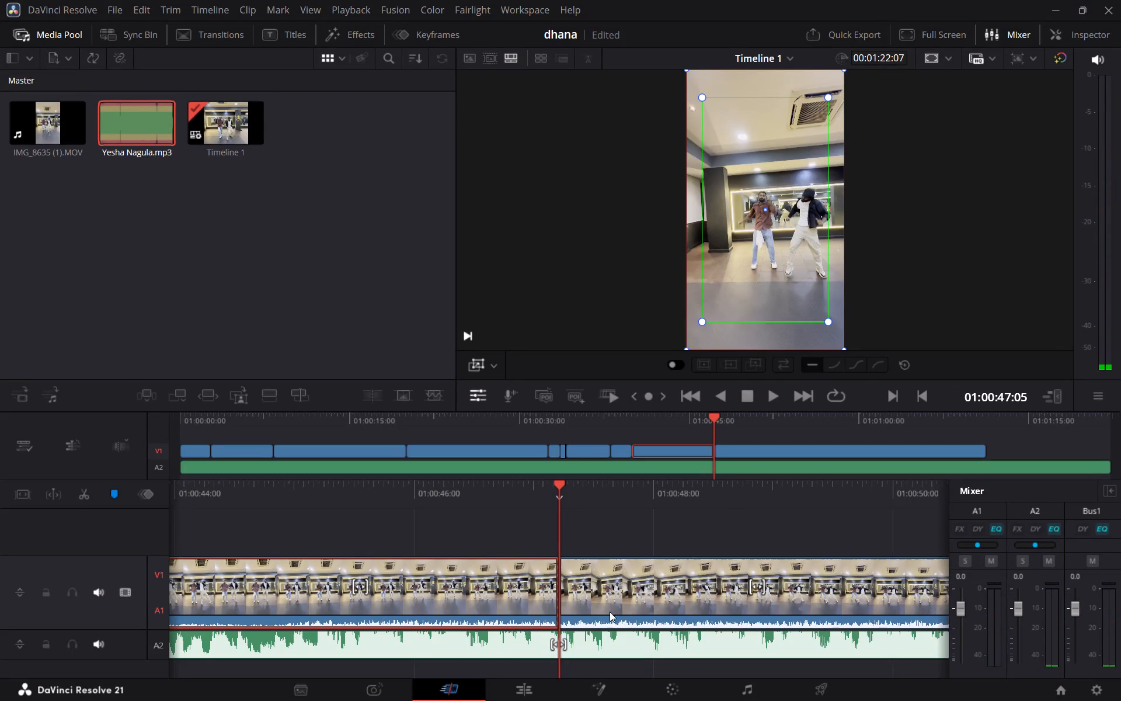
At 01:00:41:07, shrink the ninth V1 clip's green Dynamic Zoom frame to slightly under half the picture width, keeping it centred.
{"action": "scroll", "coordinate": [589, 591], "scroll_direction": "right", "scroll_amount": 3}
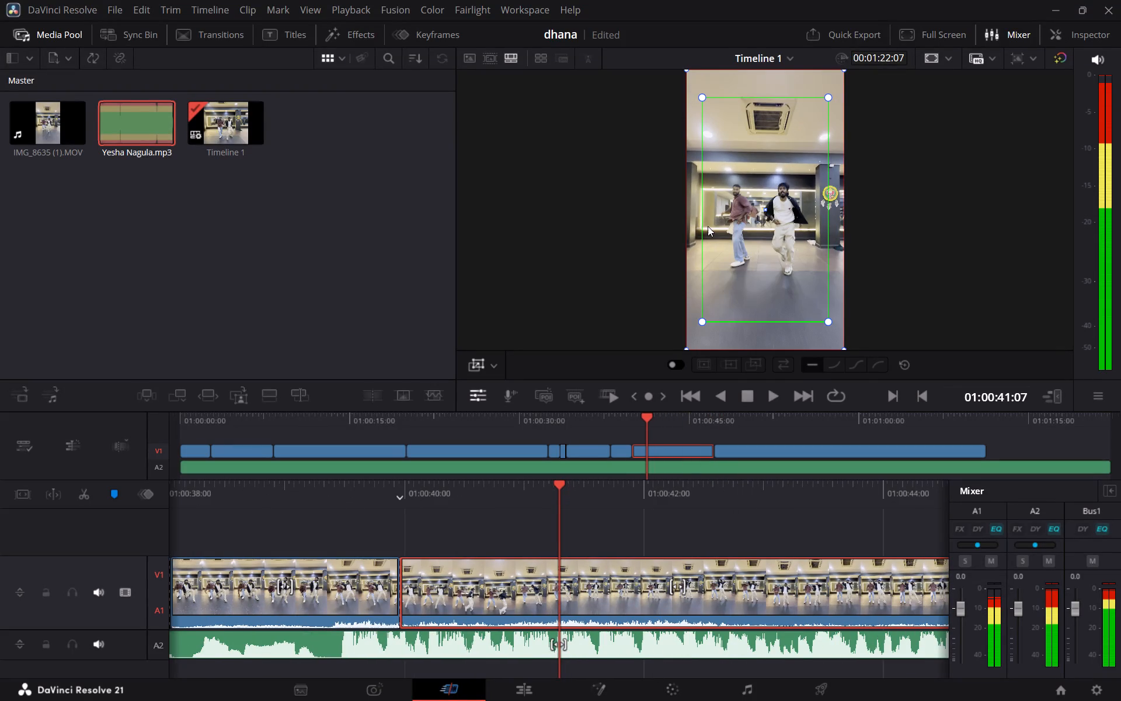
{"action": "left_click", "coordinate": [699, 319]}
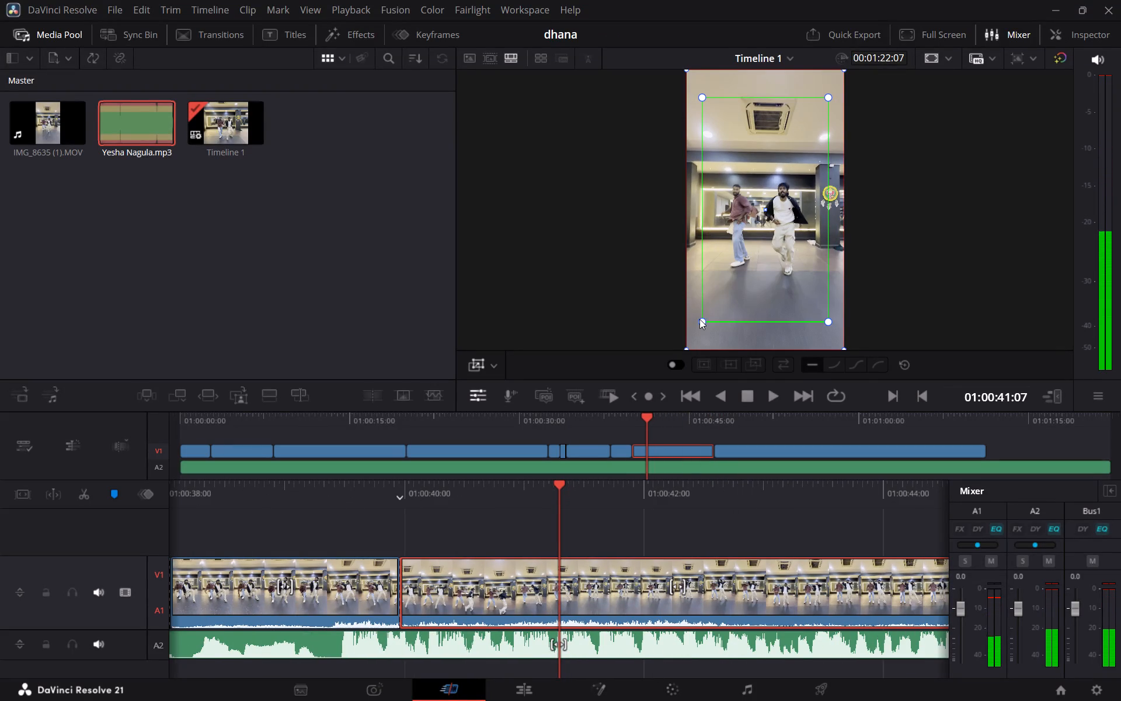
{"action": "left_click_drag", "start_coordinate": [702, 320], "coordinate": [743, 274]}
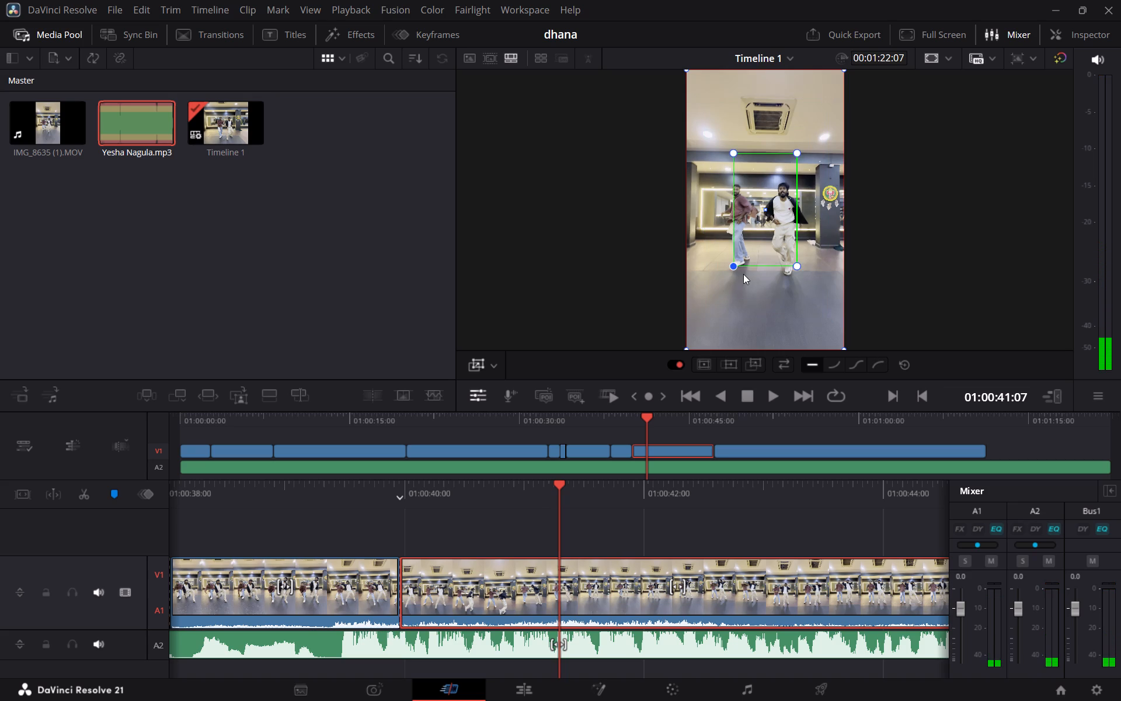
{"action": "left_click_drag", "start_coordinate": [743, 274], "coordinate": [738, 282]}
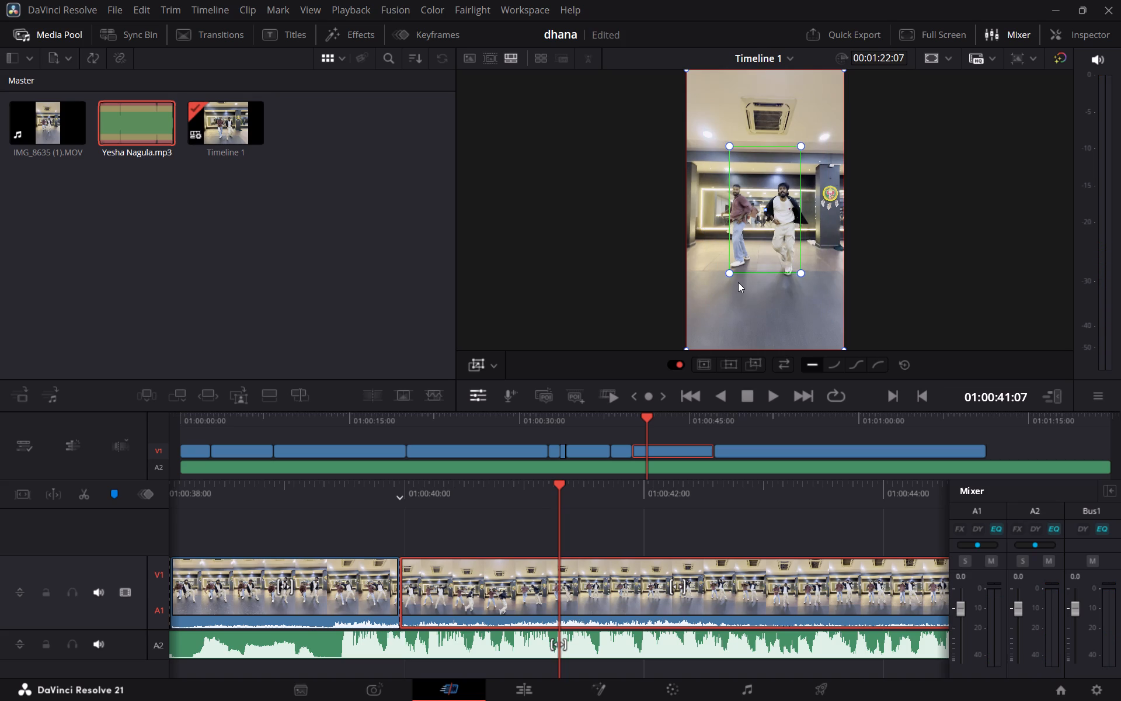
Play the ninth V1 clip's zoom and, at 01:00:40:17, move its green frame down towards the maroon-shirted dancer at the same size.
{"action": "key", "text": "space"}
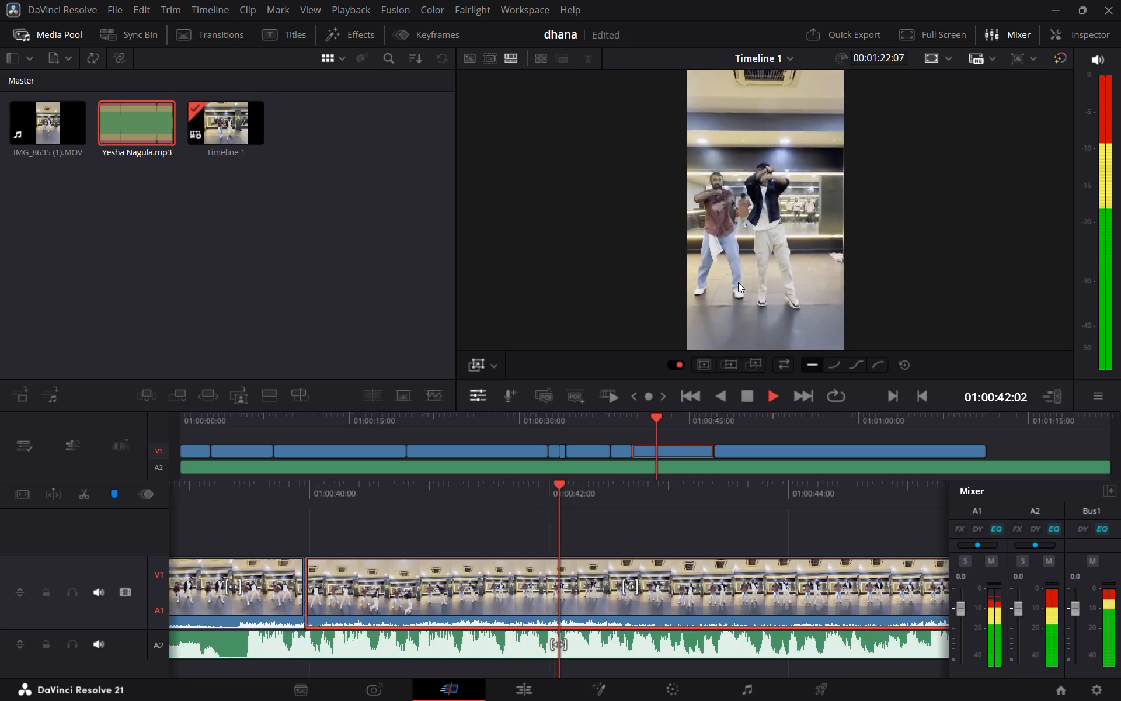
{"action": "scroll", "coordinate": [698, 479], "scroll_direction": "right", "scroll_amount": 1}
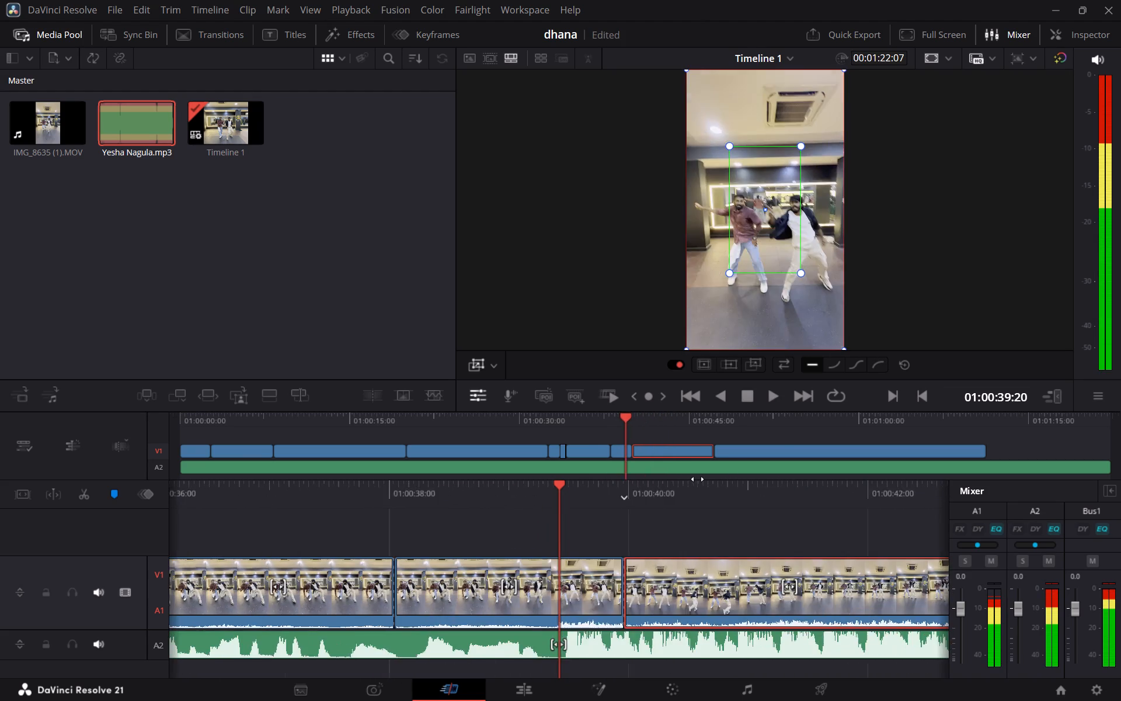
{"action": "scroll", "coordinate": [698, 479], "scroll_direction": "right", "scroll_amount": 1}
{"action": "key", "text": "space"}
{"action": "key", "text": "space"}
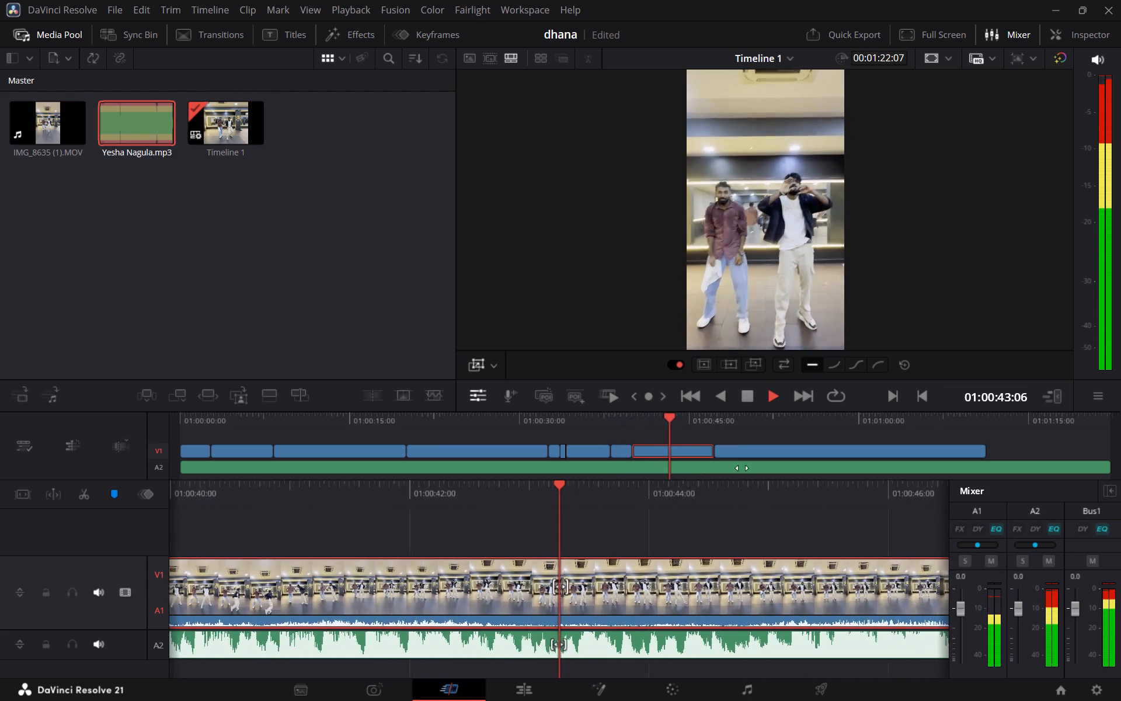
{"action": "scroll", "coordinate": [673, 555], "scroll_direction": "right", "scroll_amount": 2}
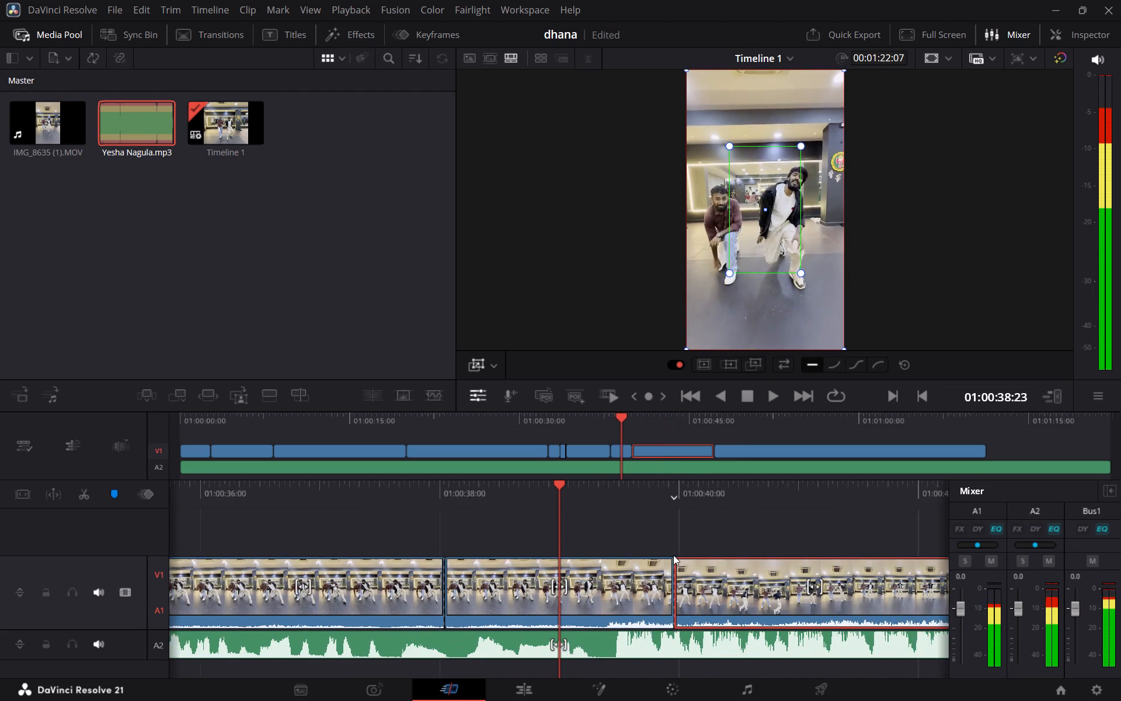
{"action": "scroll", "coordinate": [673, 555], "scroll_direction": "right", "scroll_amount": 1}
{"action": "left_click", "coordinate": [725, 584]}
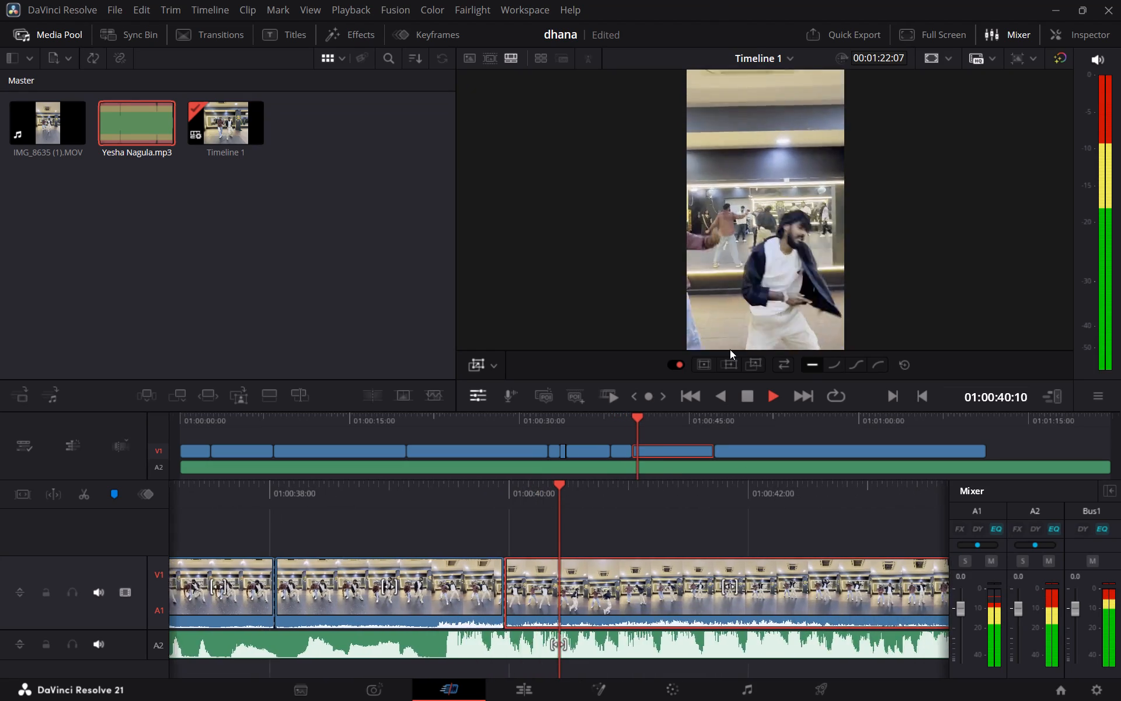
{"action": "key", "text": "space"}
{"action": "left_click_drag", "start_coordinate": [753, 225], "coordinate": [740, 241]}
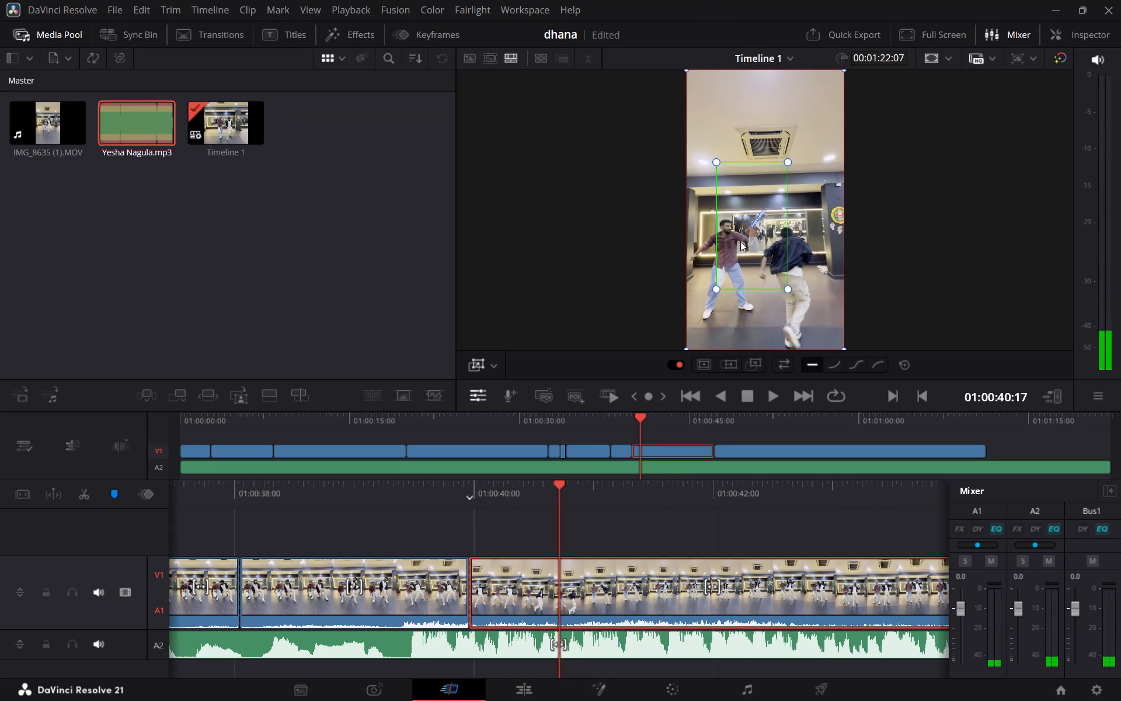
{"action": "left_click_drag", "start_coordinate": [740, 241], "coordinate": [739, 241]}
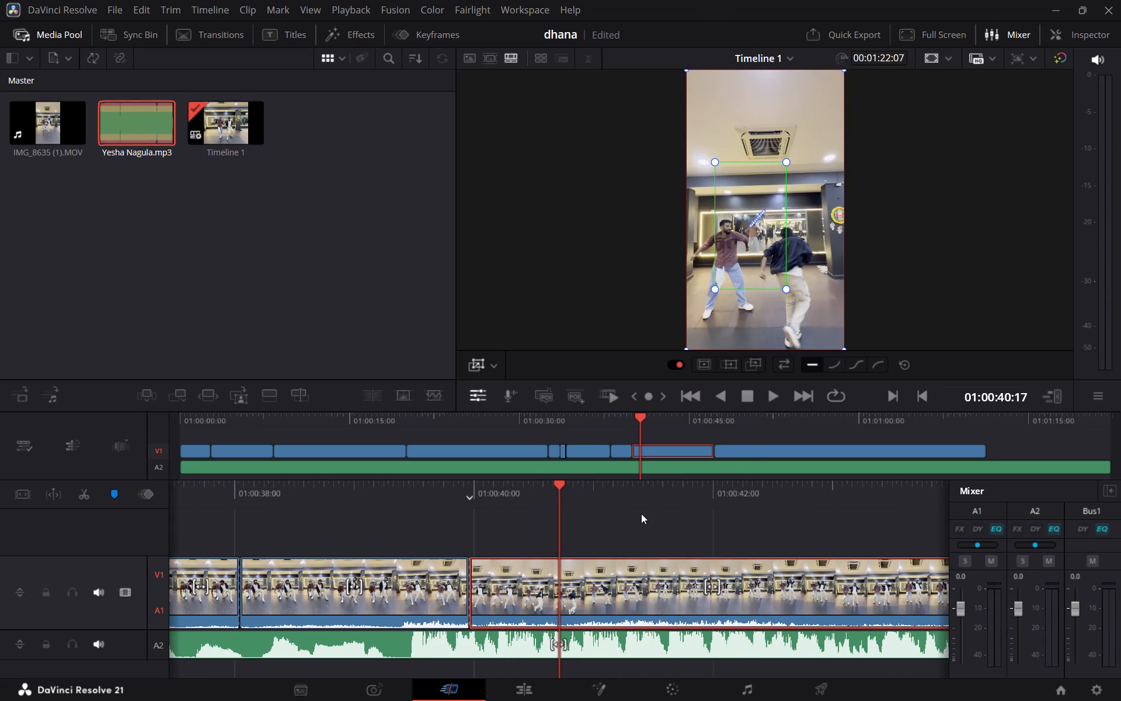
Play back and review the ninth V1 clip's repositioned zoom and the cut at 01:00:47:05.
{"action": "scroll", "coordinate": [641, 513], "scroll_direction": "right", "scroll_amount": 1}
{"action": "key", "text": "space"}
{"action": "key", "text": "space"}
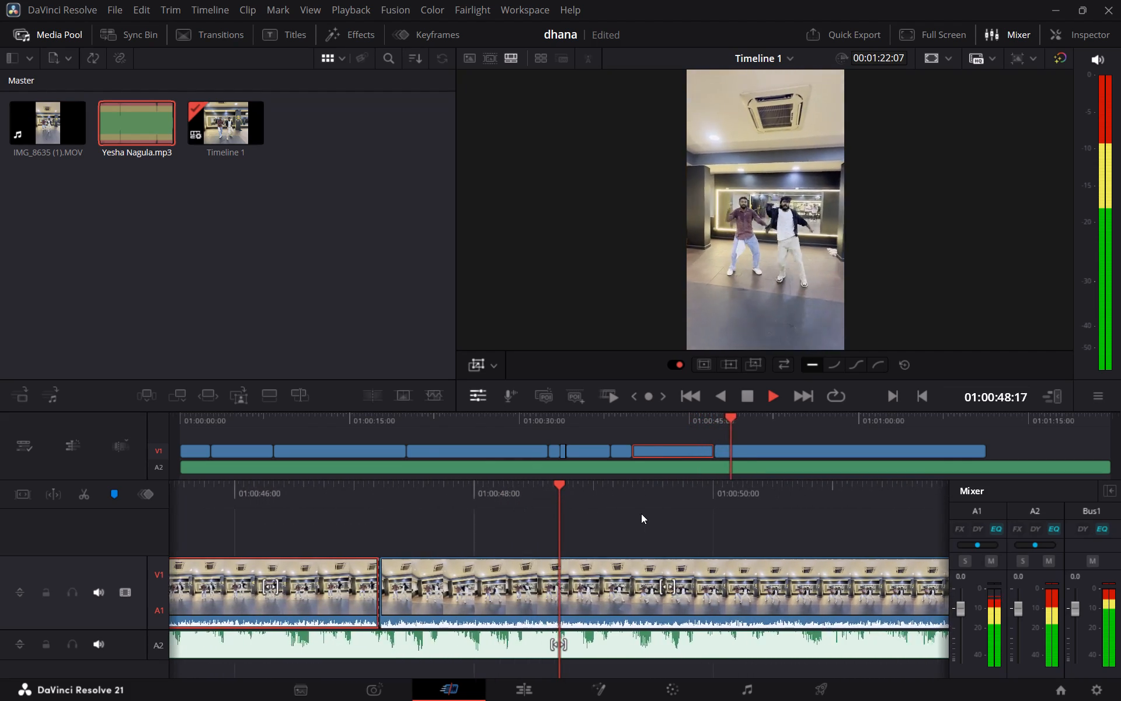
{"action": "scroll", "coordinate": [609, 578], "scroll_direction": "right", "scroll_amount": 1}
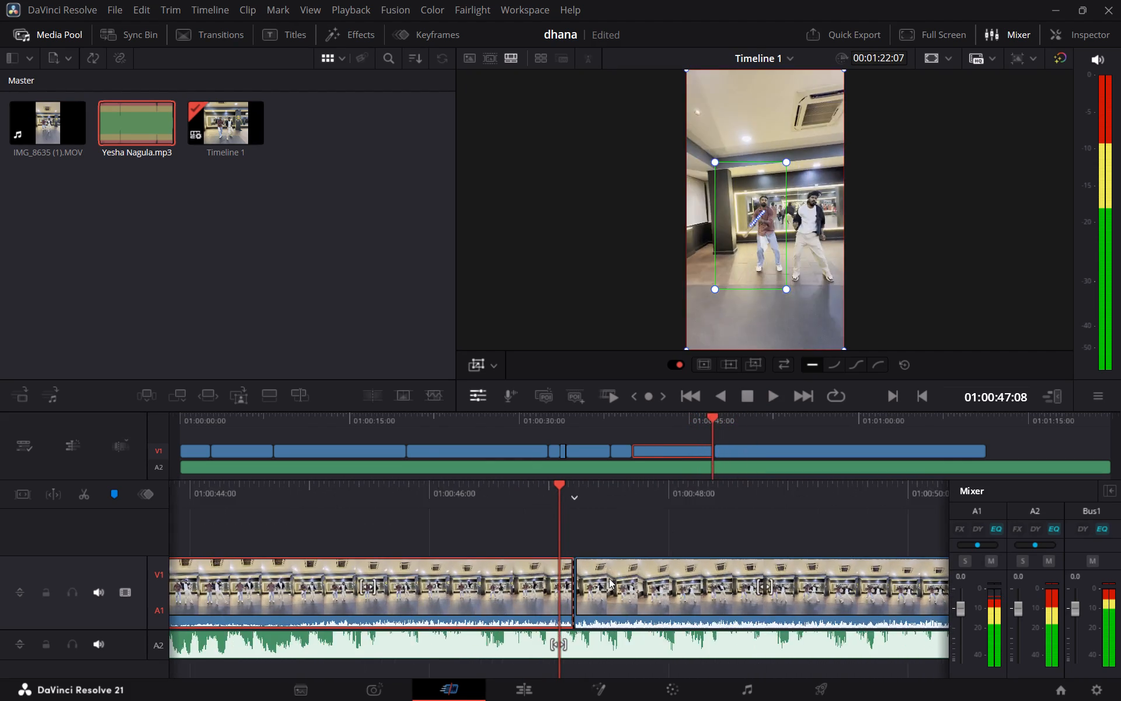
{"action": "scroll", "coordinate": [609, 578], "scroll_direction": "right", "scroll_amount": 2}
{"action": "scroll", "coordinate": [609, 578], "scroll_direction": "up", "scroll_amount": 1}
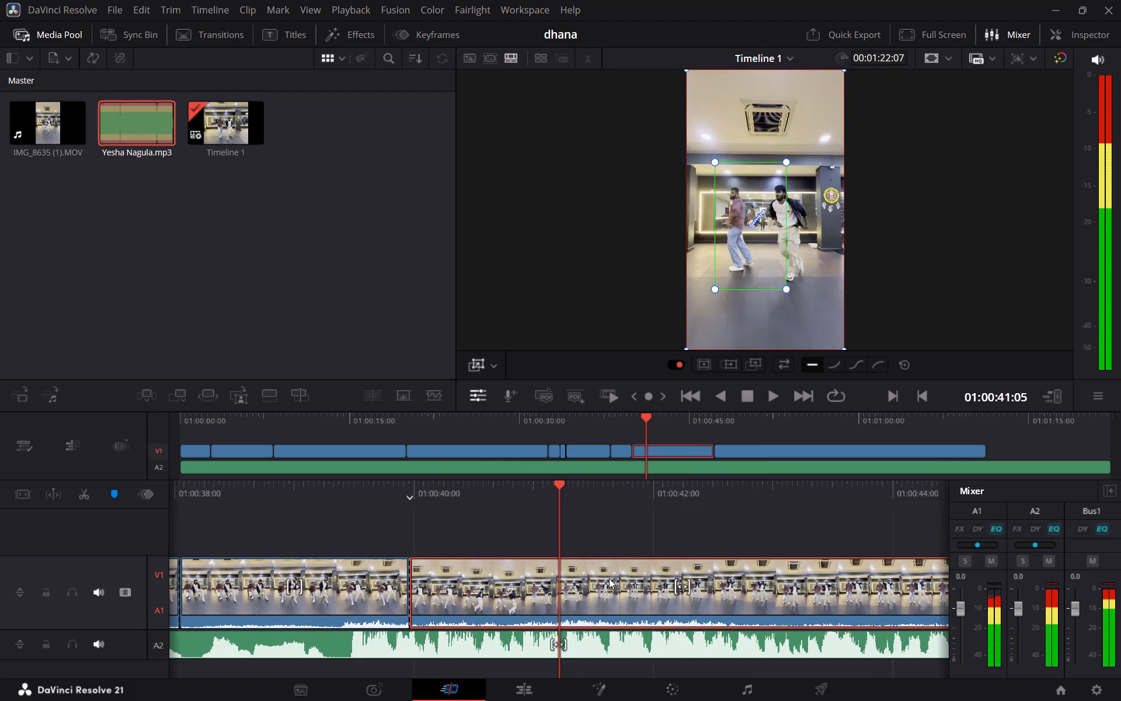
{"action": "scroll", "coordinate": [609, 578], "scroll_direction": "up", "scroll_amount": 1}
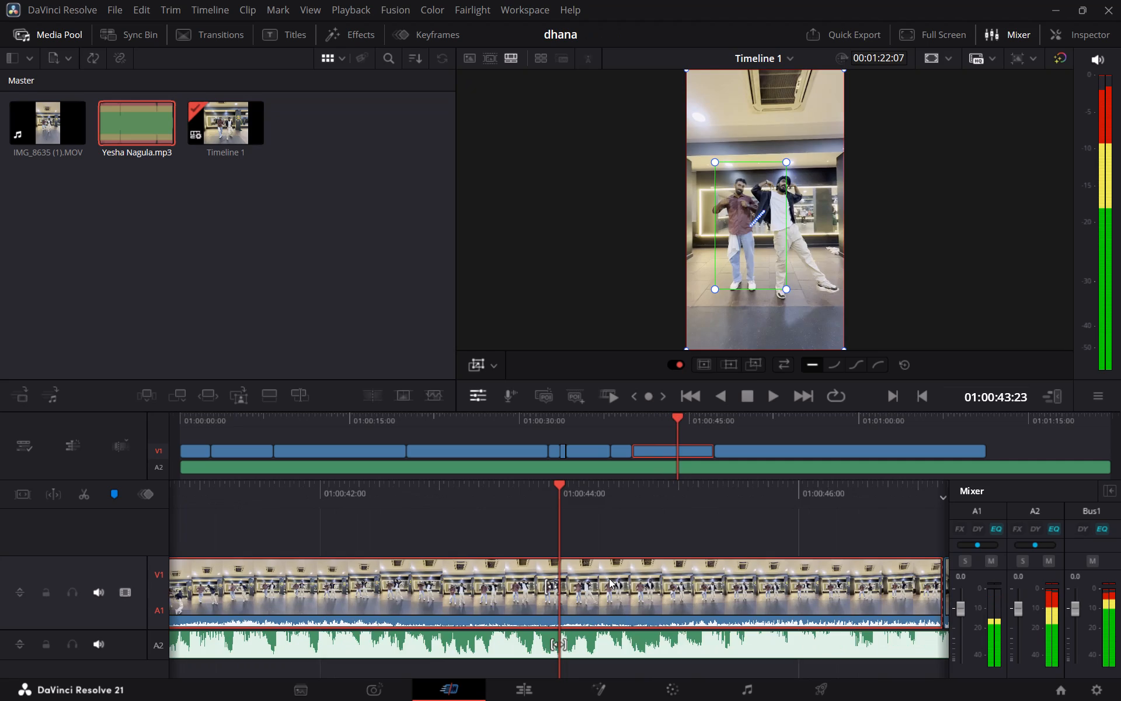
{"action": "scroll", "coordinate": [609, 578], "scroll_direction": "up", "scroll_amount": 1}
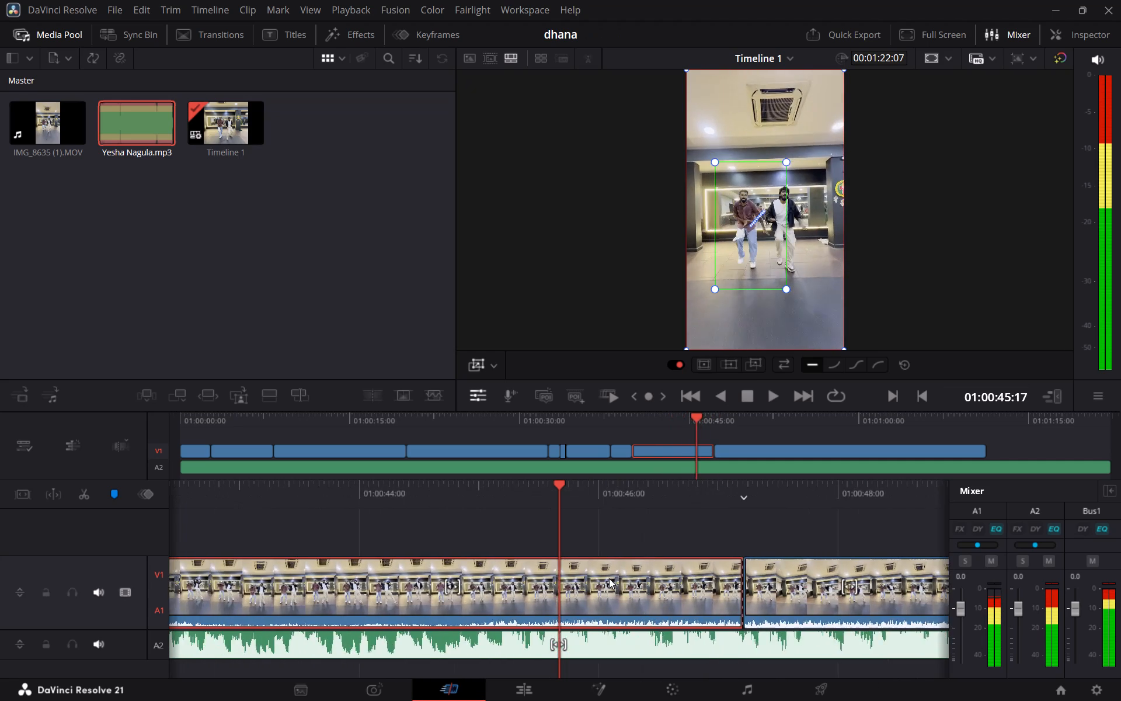
{"action": "scroll", "coordinate": [609, 578], "scroll_direction": "up", "scroll_amount": 1}
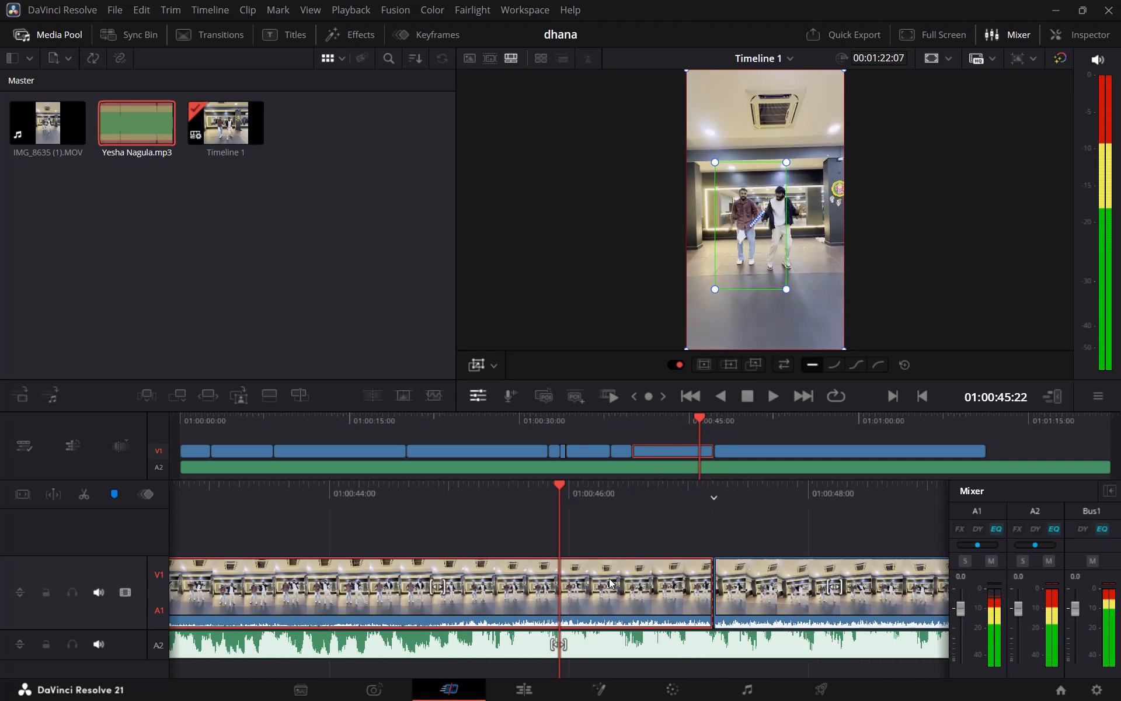
{"action": "scroll", "coordinate": [609, 578], "scroll_direction": "up", "scroll_amount": 1}
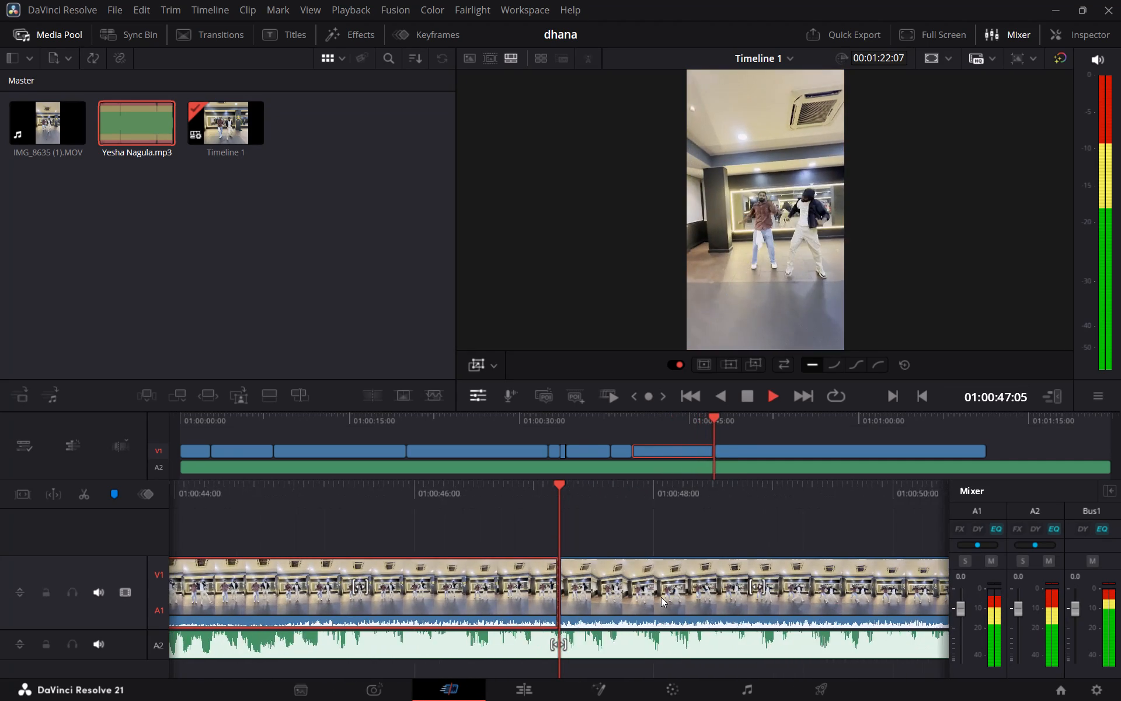
{"action": "key", "text": "space"}
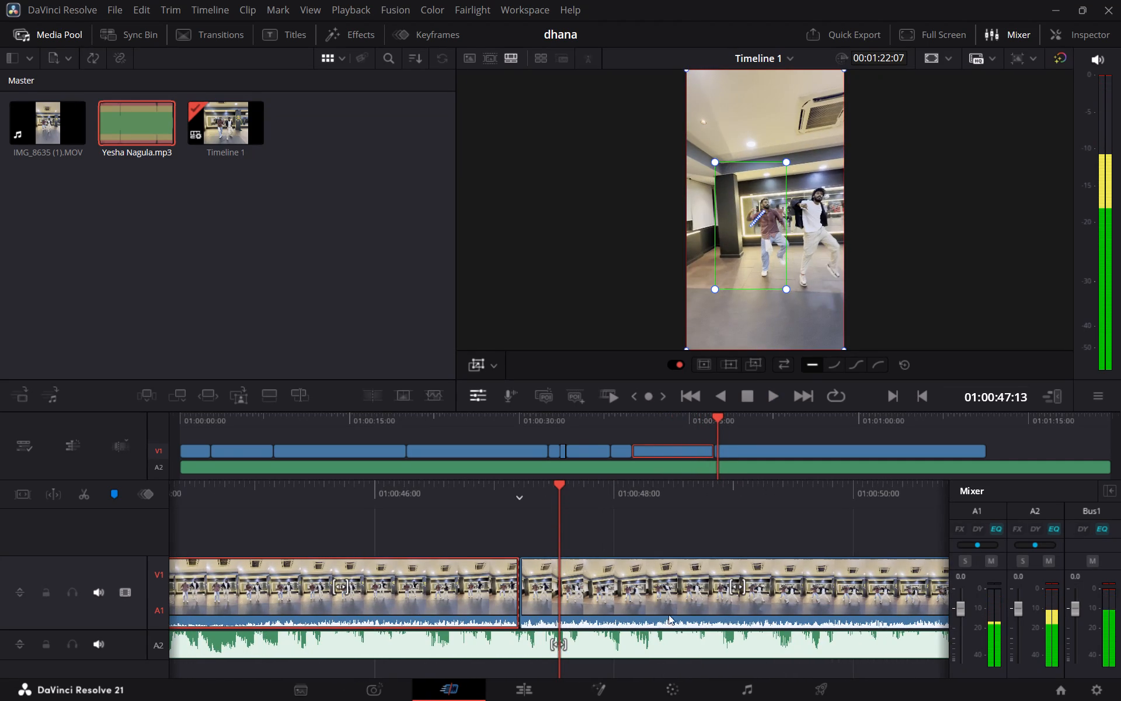
Select the tenth V1 clip, after the 01:00:47:05 cut, and show its Dynamic Zoom frames in the viewer.
{"action": "left_click_drag", "start_coordinate": [619, 630], "coordinate": [643, 589]}
{"action": "left_click", "coordinate": [643, 589]}
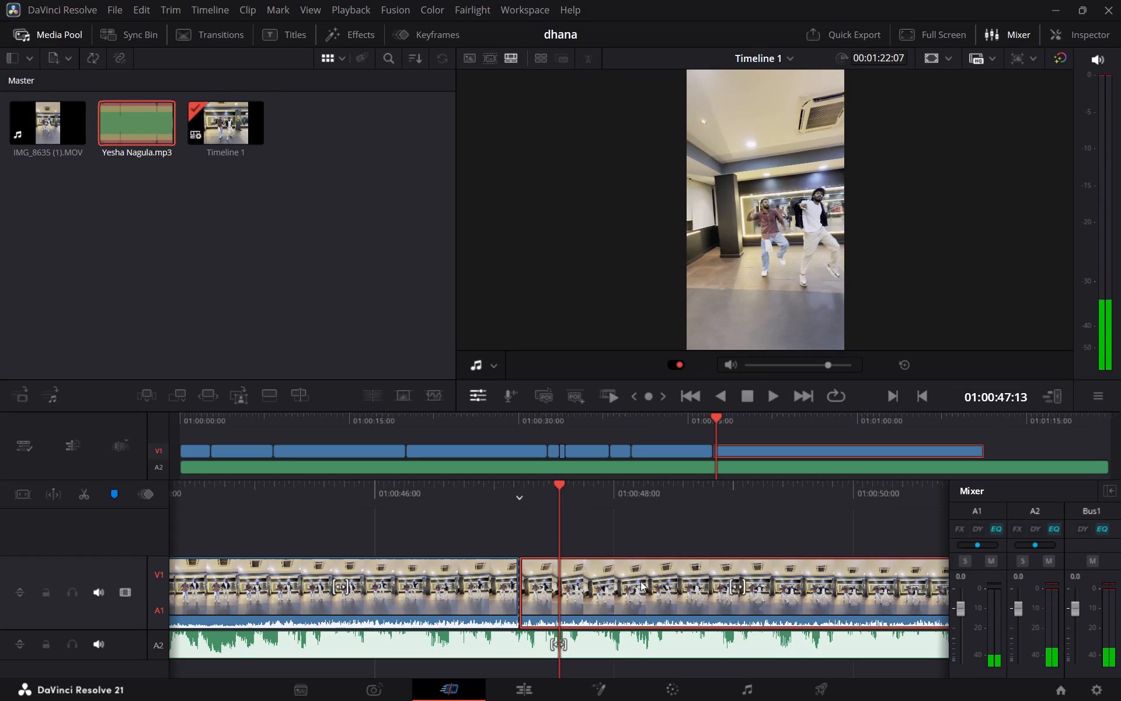
{"action": "left_click", "coordinate": [655, 591]}
{"action": "left_click", "coordinate": [655, 591]}
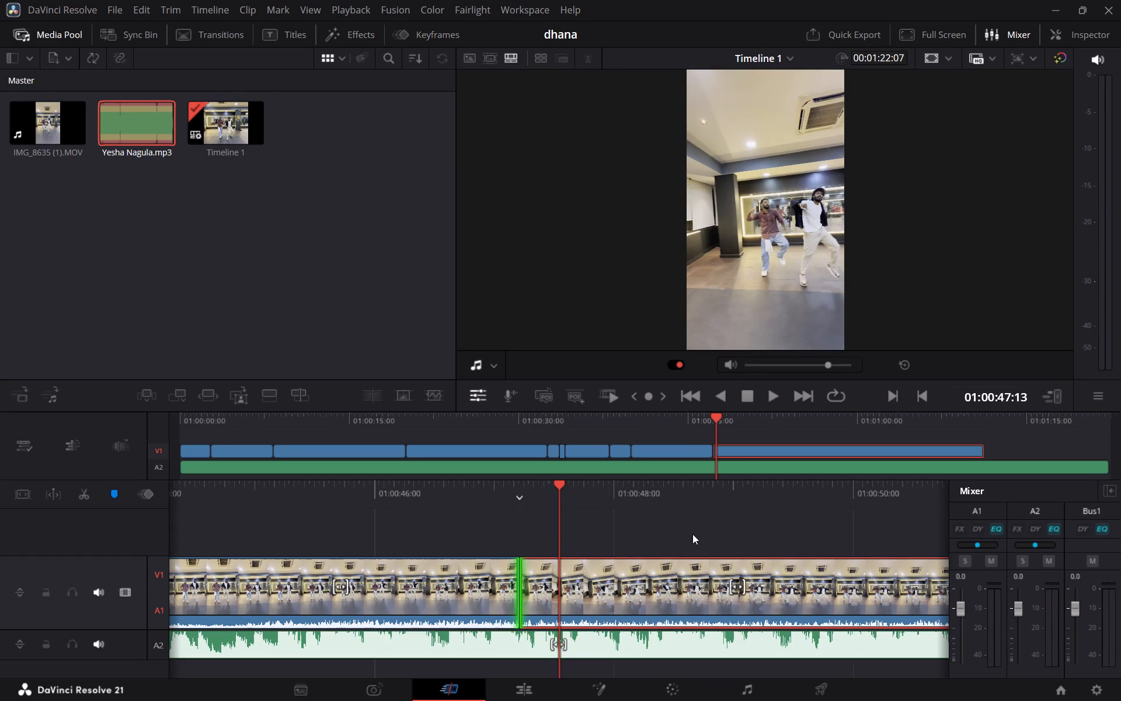
{"action": "scroll", "coordinate": [688, 536], "scroll_direction": "right", "scroll_amount": 1}
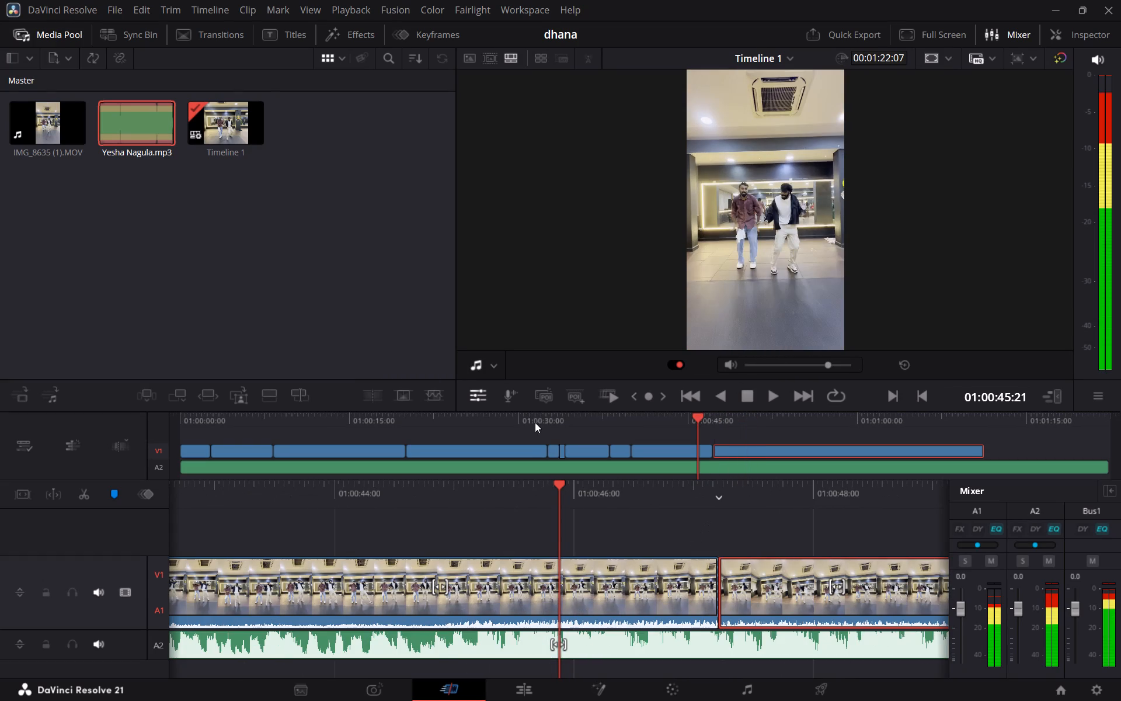
{"action": "left_click", "coordinate": [487, 392]}
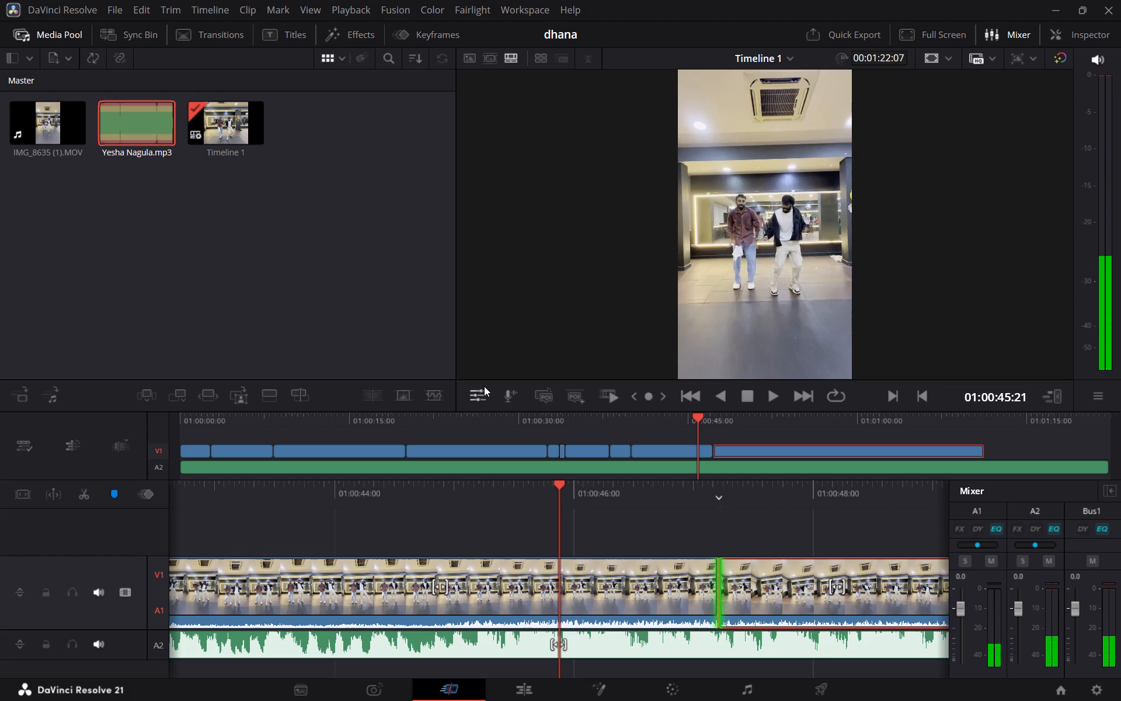
{"action": "left_click", "coordinate": [484, 386]}
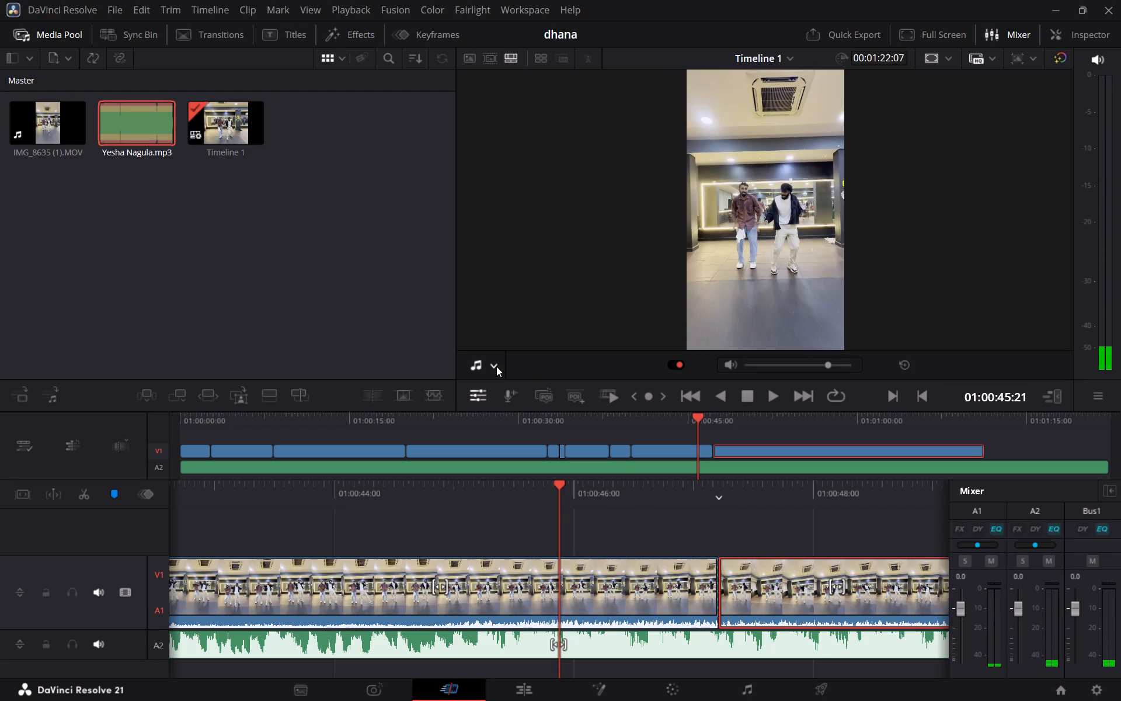
{"action": "left_click", "coordinate": [496, 366]}
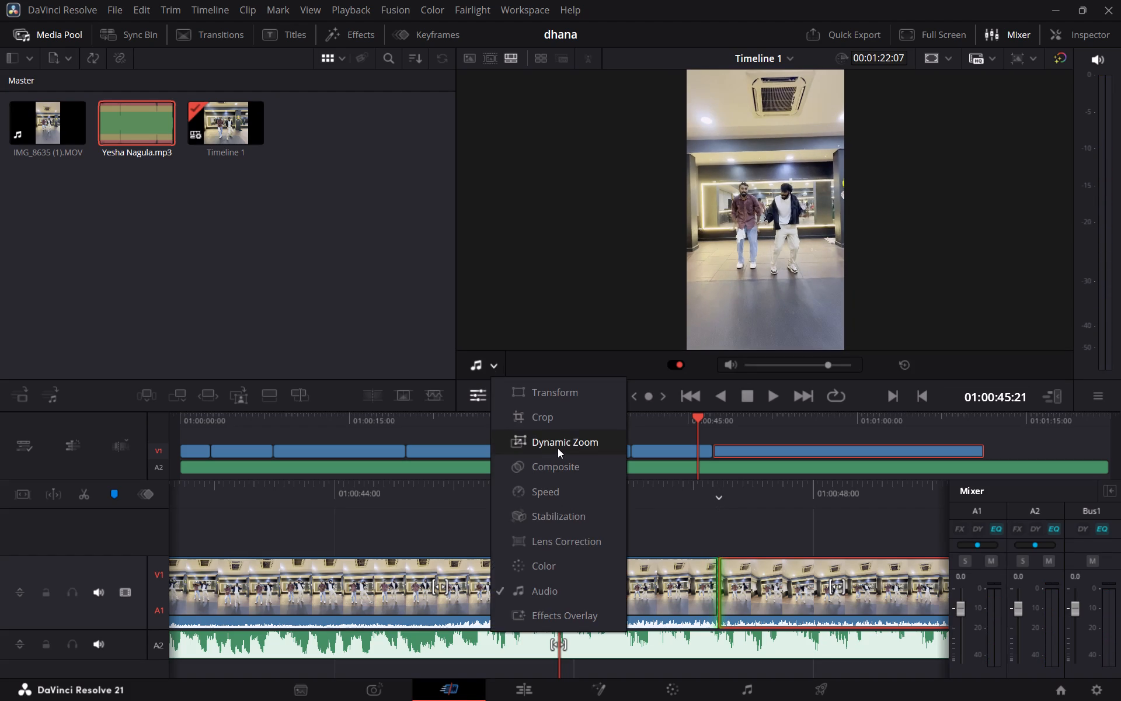
{"action": "left_click", "coordinate": [558, 447]}
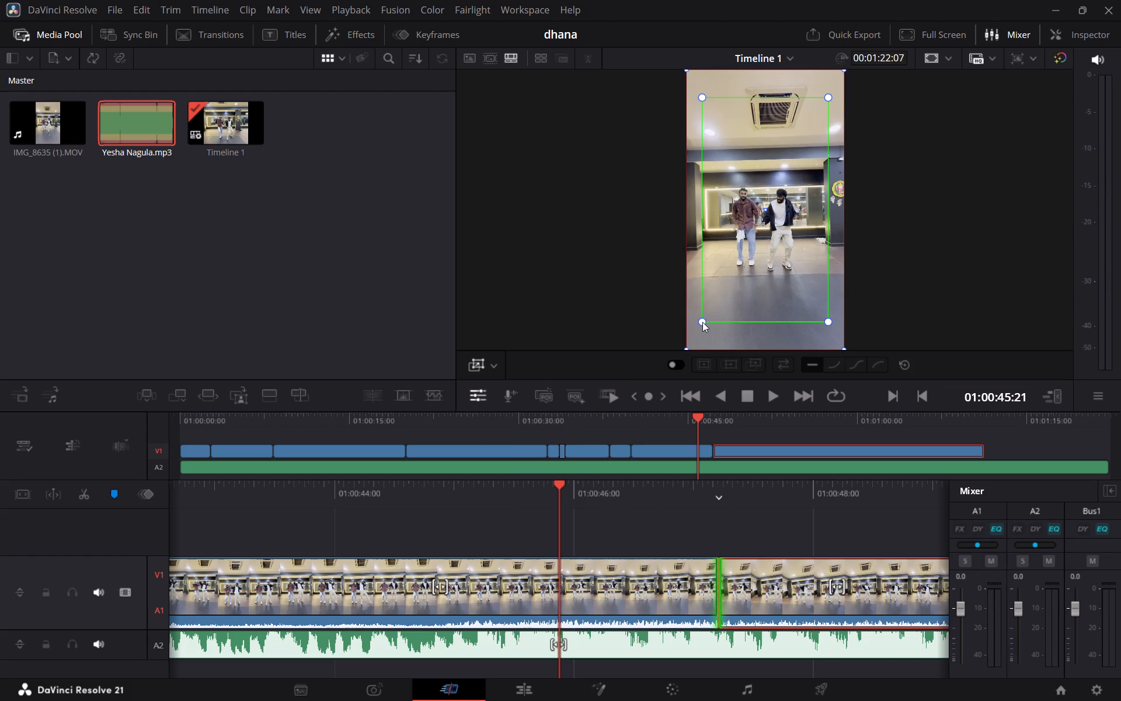
At 01:00:47:23, shrink the tenth V1 clip's green Dynamic Zoom frame to slightly under half the picture width and lower it over the dancers.
{"action": "left_click", "coordinate": [702, 322]}
{"action": "left_click", "coordinate": [701, 322]}
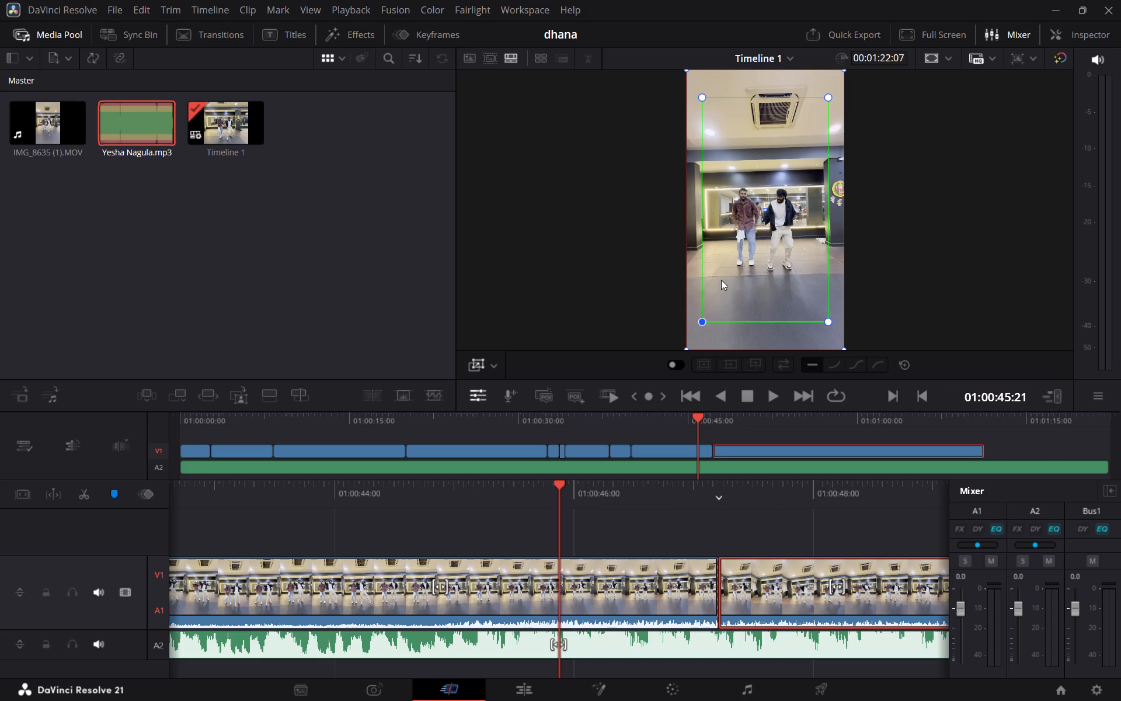
{"action": "left_click_drag", "start_coordinate": [702, 318], "coordinate": [724, 293]}
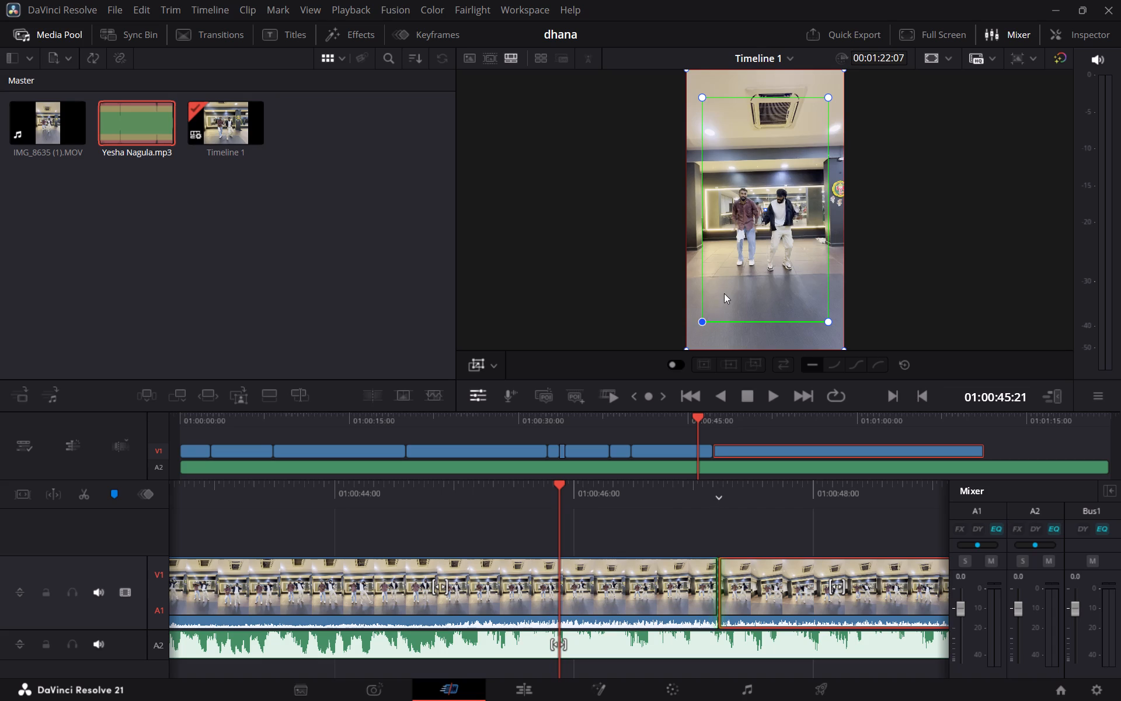
{"action": "left_click_drag", "start_coordinate": [724, 293], "coordinate": [722, 295]}
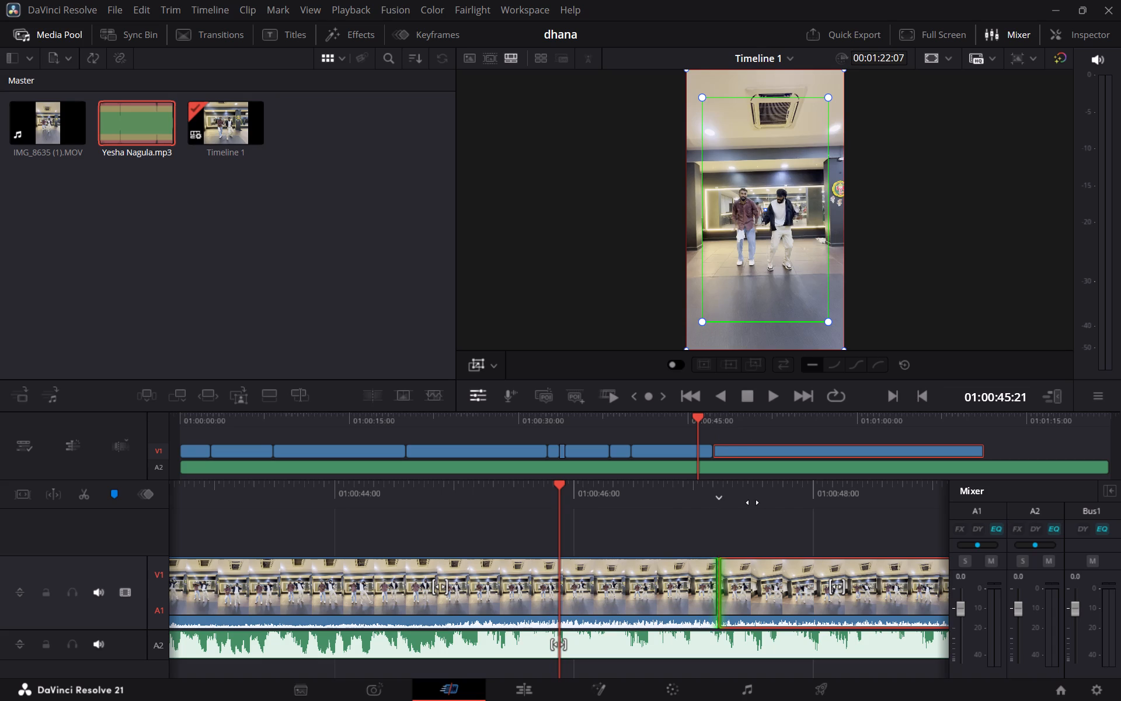
{"action": "scroll", "coordinate": [753, 502], "scroll_direction": "left", "scroll_amount": 1}
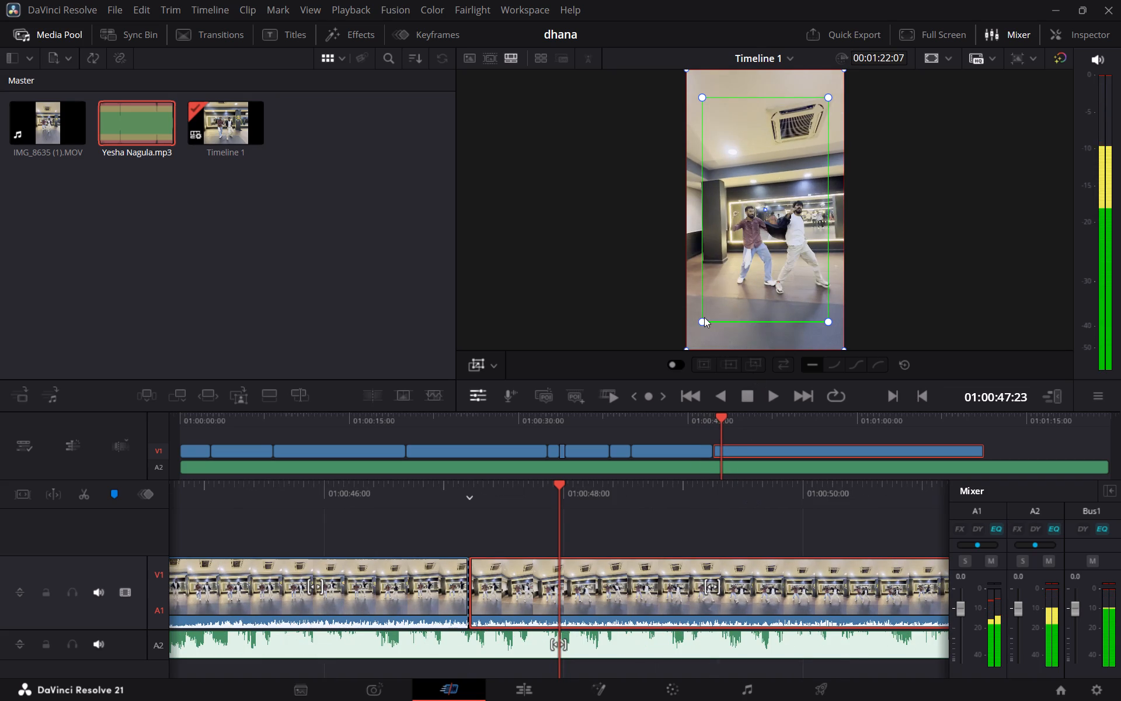
{"action": "left_click_drag", "start_coordinate": [702, 320], "coordinate": [736, 287]}
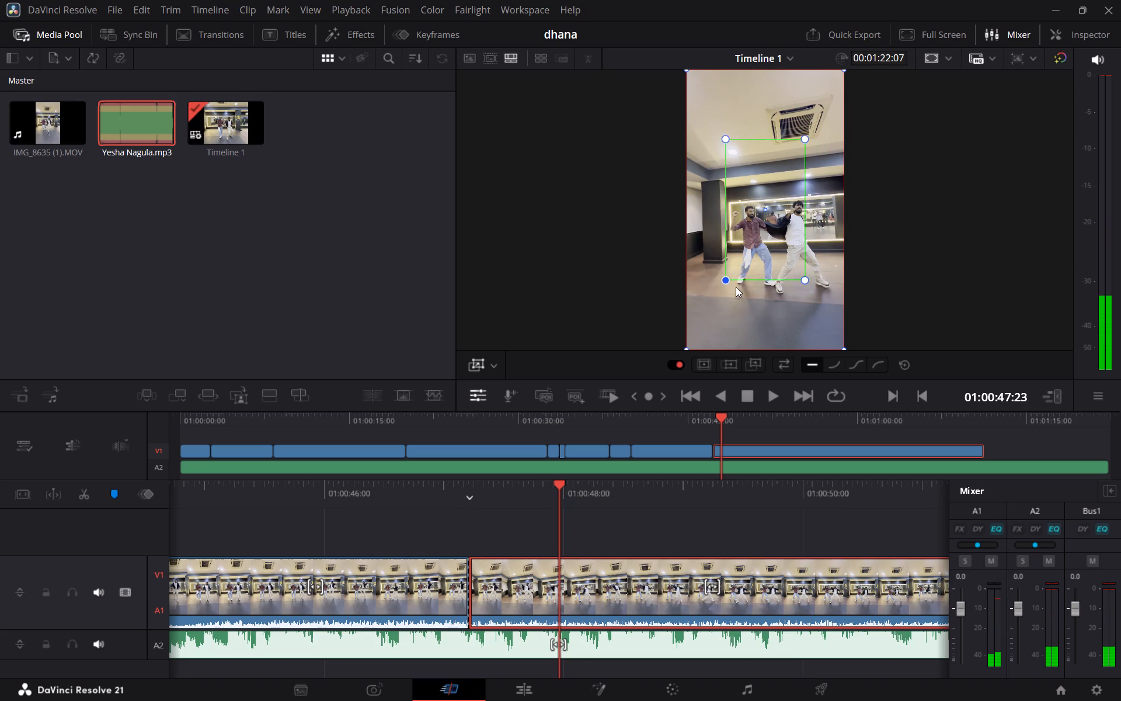
{"action": "left_click_drag", "start_coordinate": [736, 287], "coordinate": [738, 286]}
{"action": "left_click_drag", "start_coordinate": [766, 204], "coordinate": [764, 224]}
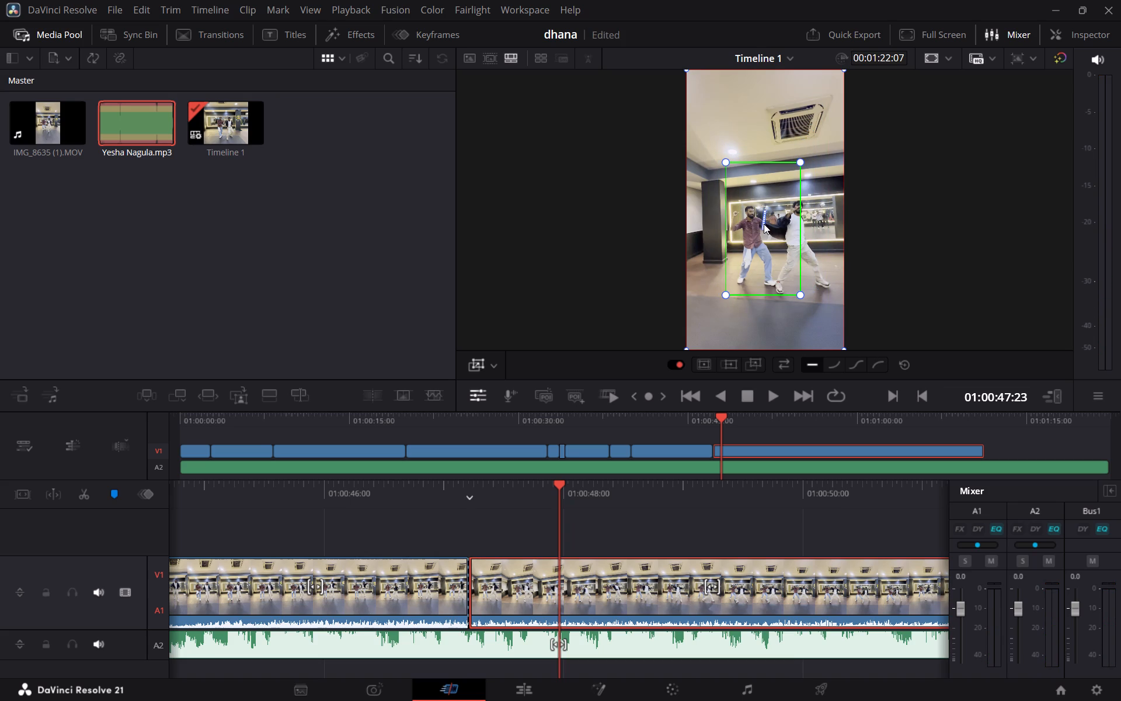
Play through the tenth V1 clip's zoom and split the clip at 01:01:04:04, before the dancers walk up to the camera.
{"action": "key", "text": "space"}
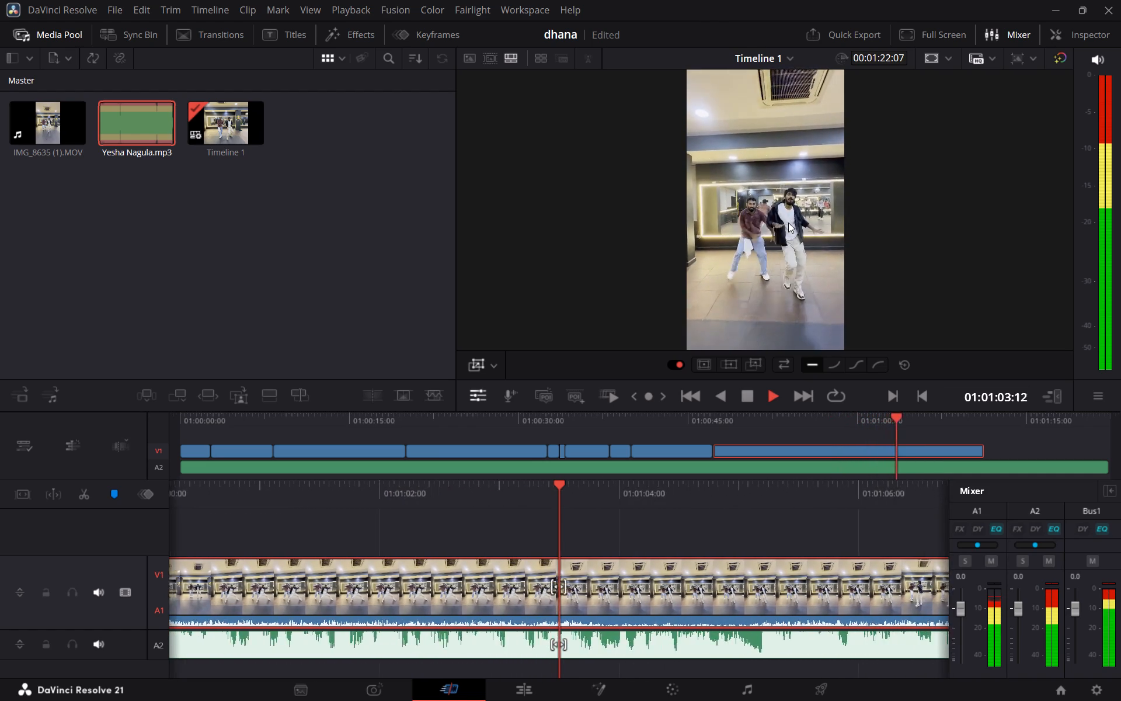
{"action": "key", "text": "space"}
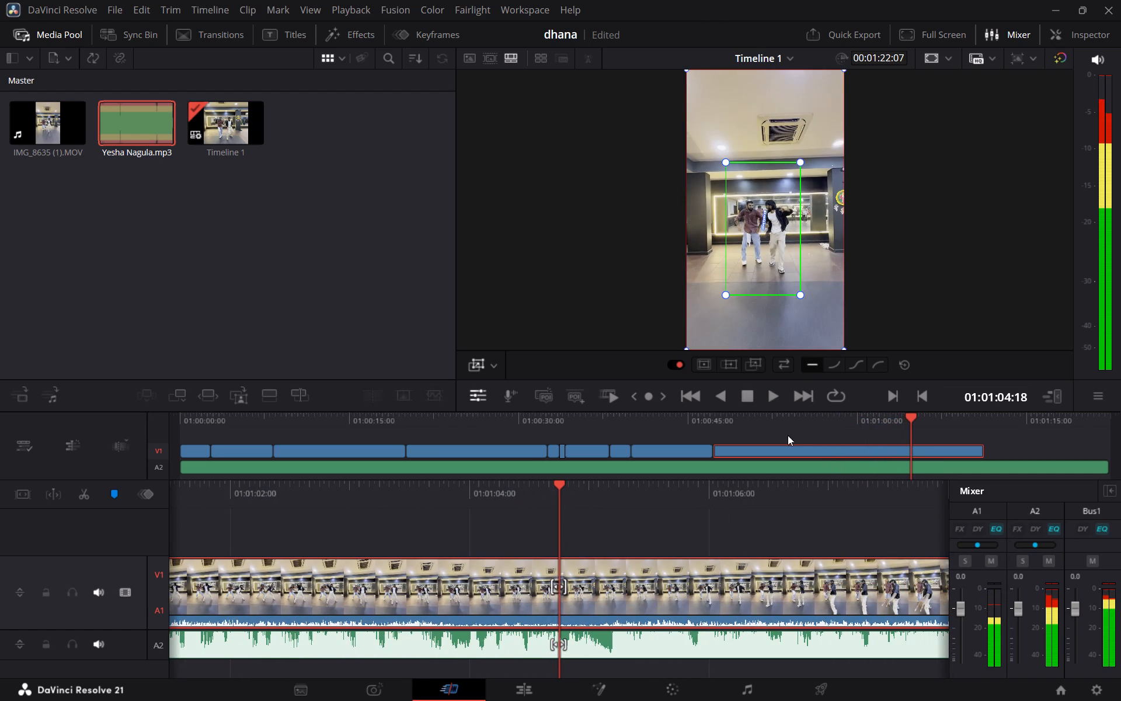
{"action": "scroll", "coordinate": [615, 547], "scroll_direction": "right", "scroll_amount": 1}
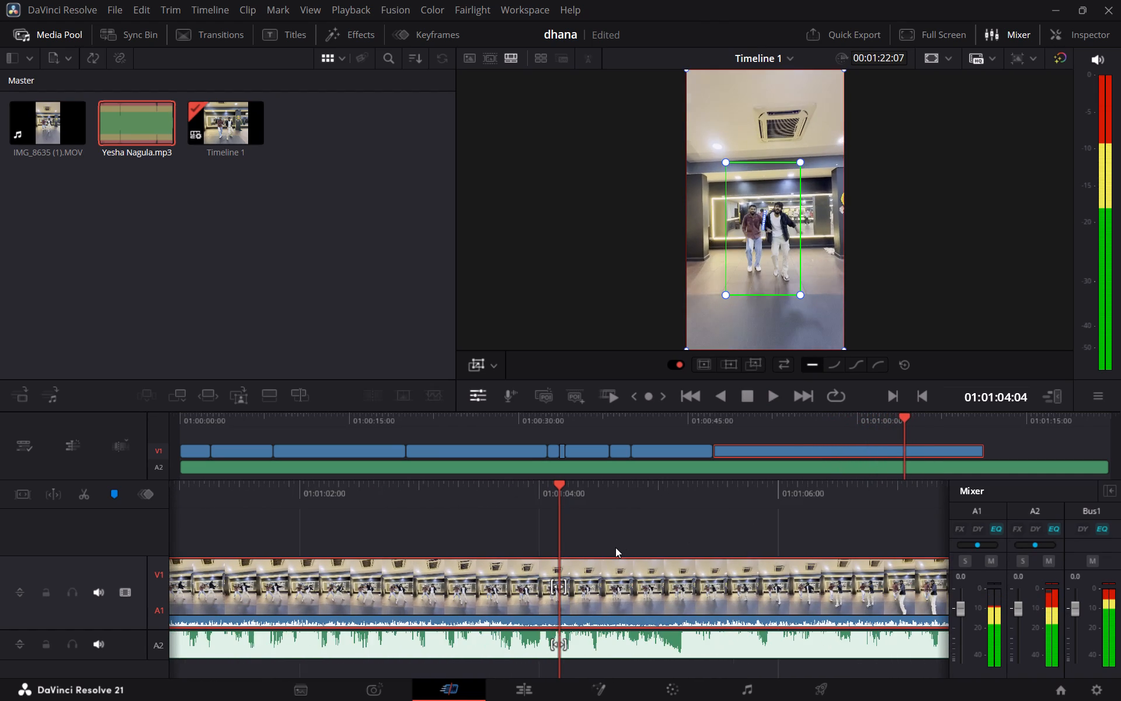
{"action": "scroll", "coordinate": [615, 547], "scroll_direction": "right", "scroll_amount": 1}
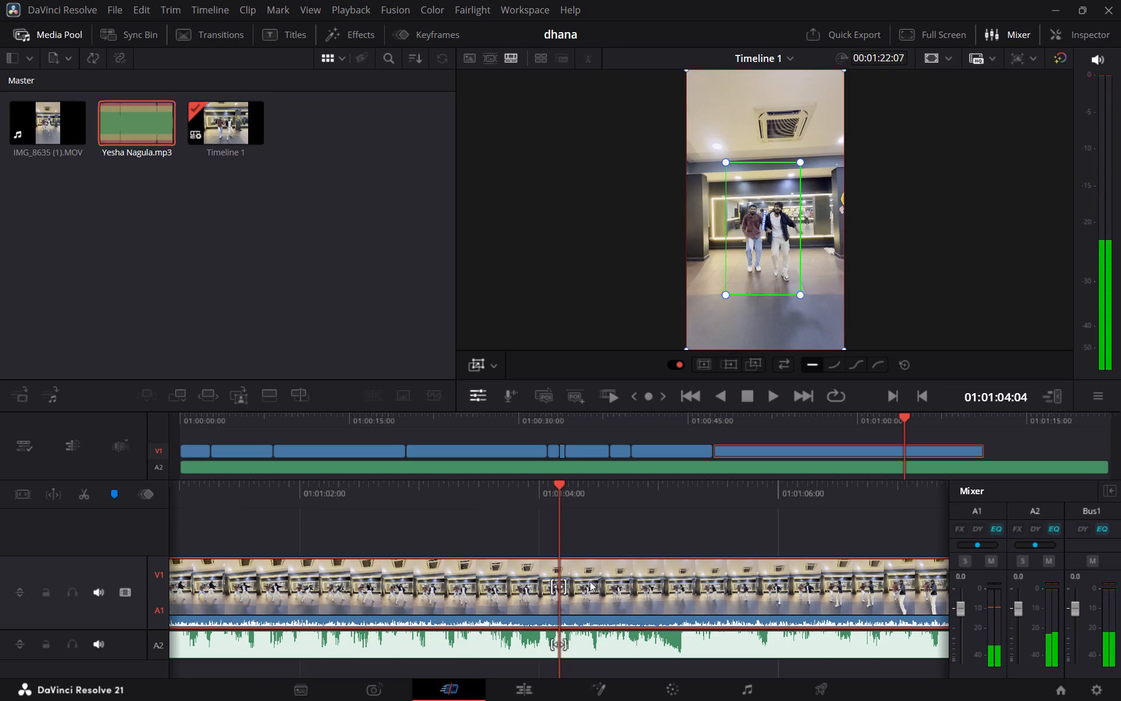
{"action": "key", "text": "ctrl+b"}
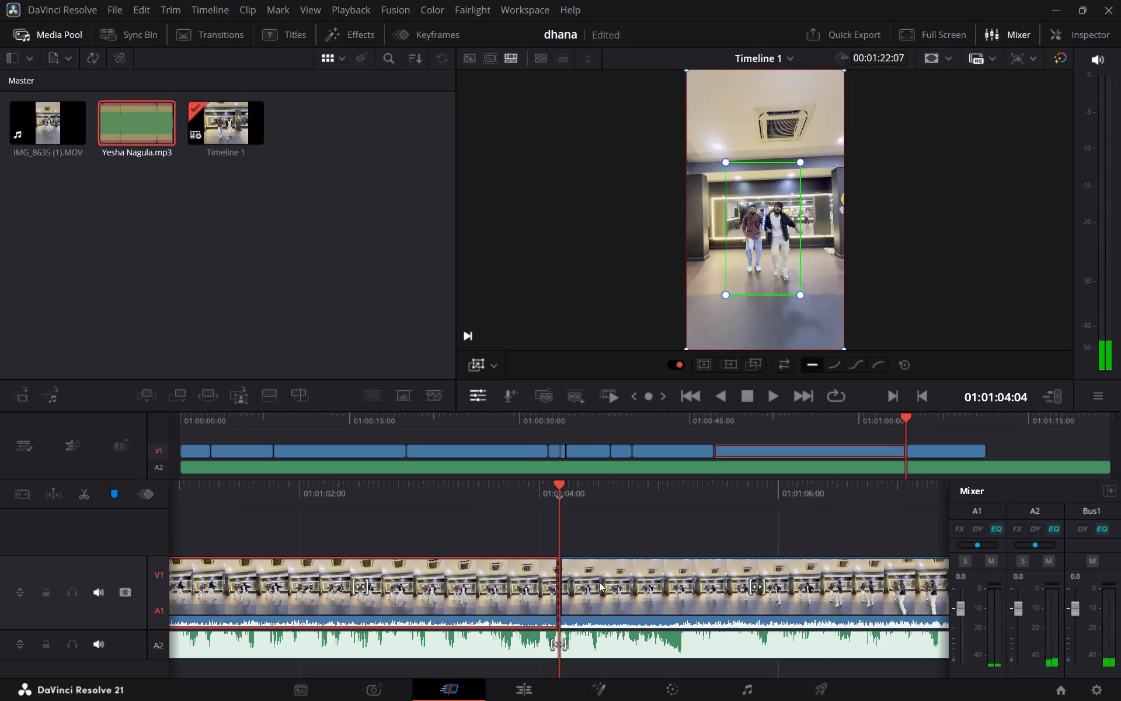
Shrink the green Dynamic Zoom frame of the last V1 clip, after the 01:01:04:04 cut, to about a fifth of the picture width.
{"action": "left_click", "coordinate": [612, 578]}
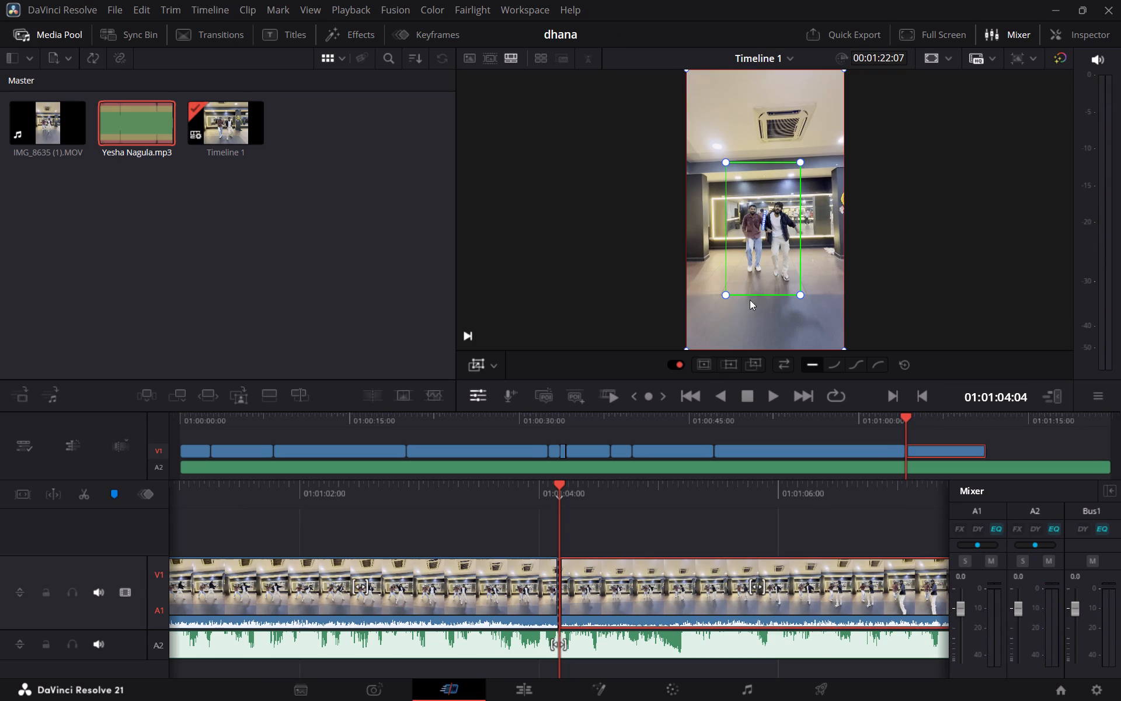
{"action": "left_click_drag", "start_coordinate": [725, 293], "coordinate": [742, 255]}
Play the last V1 clip's zoom, split the clip at 01:01:09:06 where the black CapCut end card starts, and delete the end card.
{"action": "key", "text": "space"}
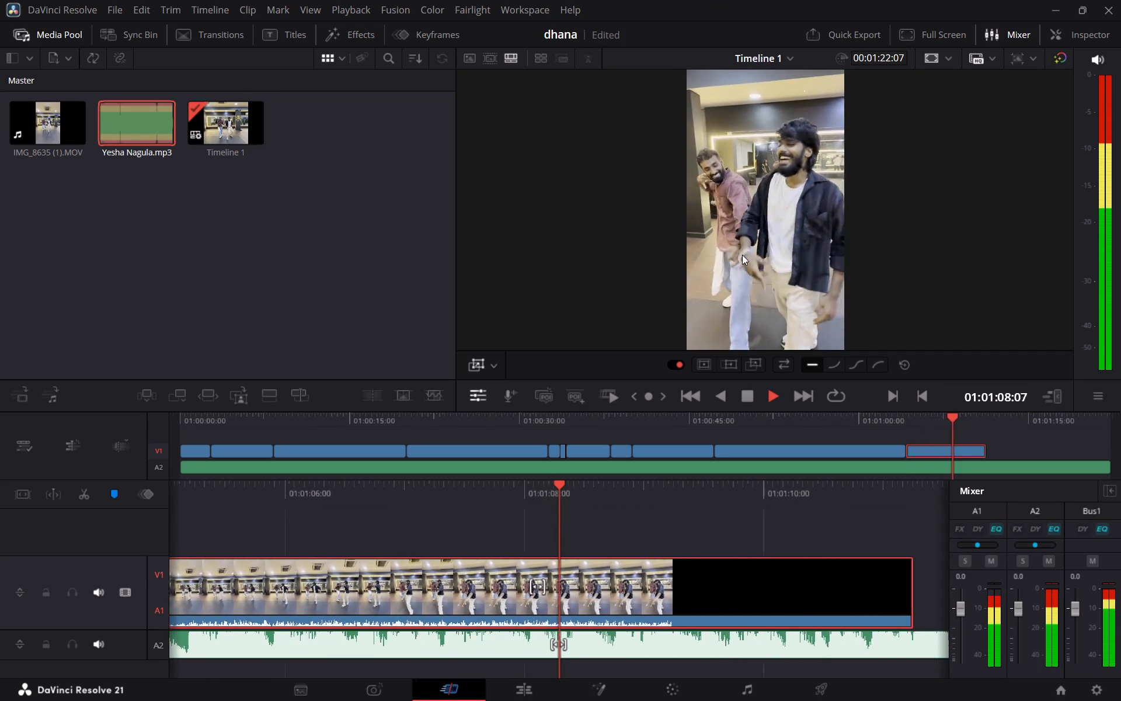
{"action": "key", "text": "space"}
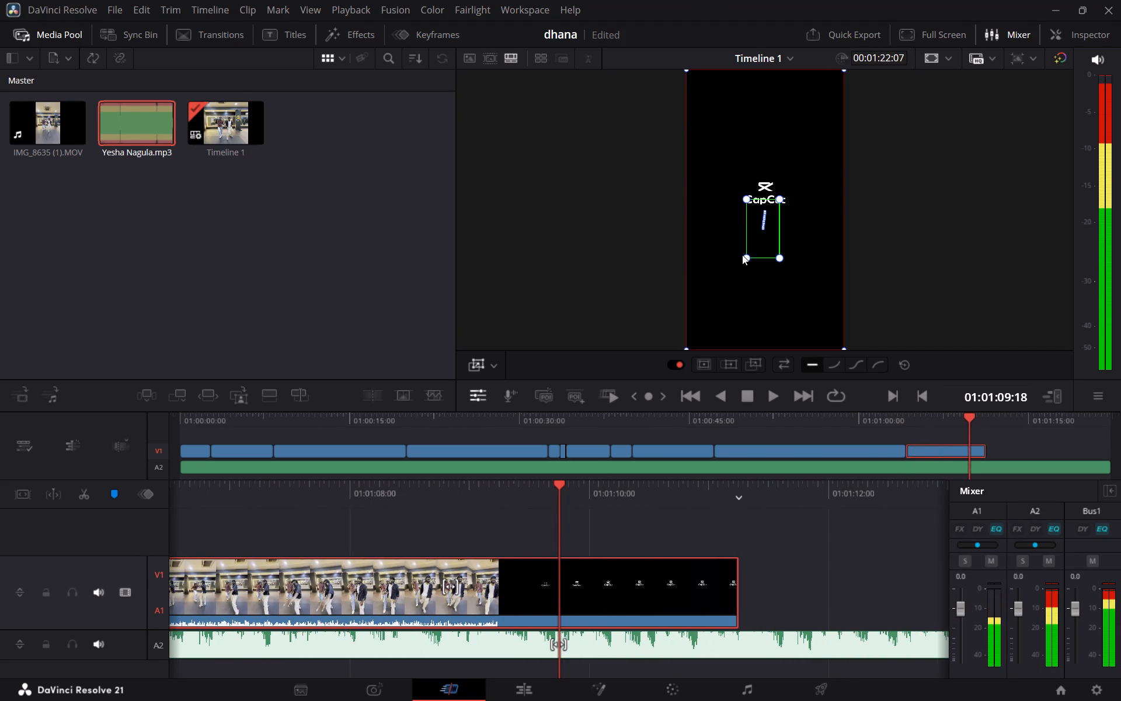
{"action": "scroll", "coordinate": [841, 428], "scroll_direction": "right", "scroll_amount": 1}
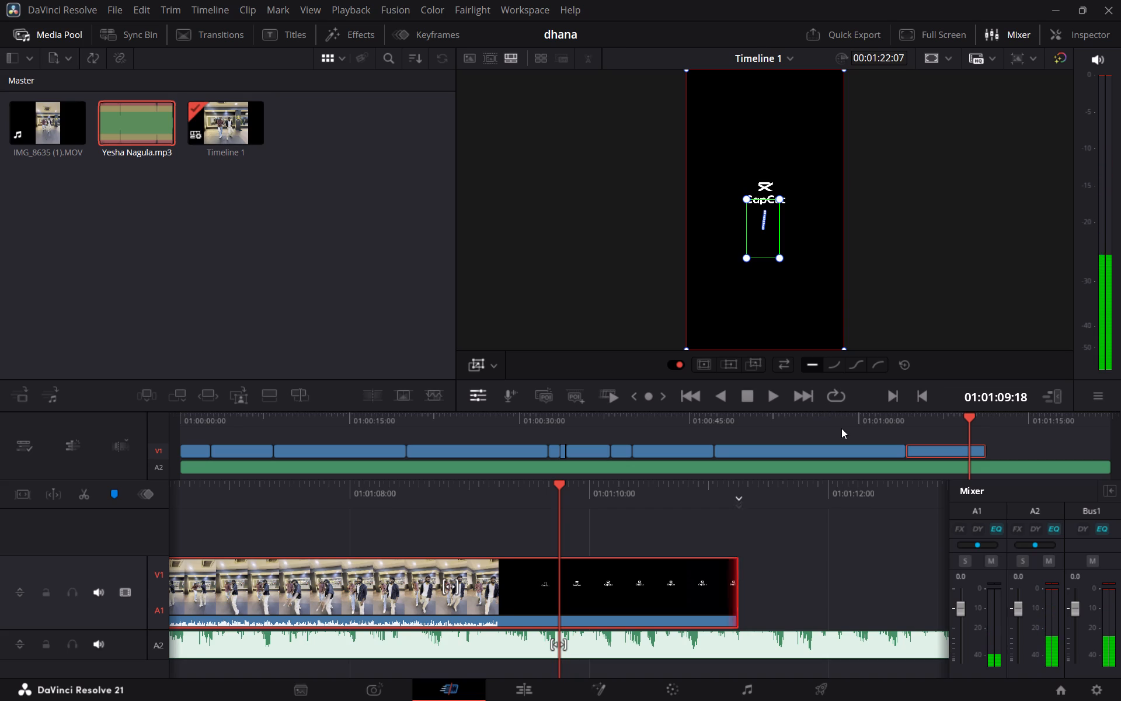
{"action": "scroll", "coordinate": [841, 428], "scroll_direction": "right", "scroll_amount": 2}
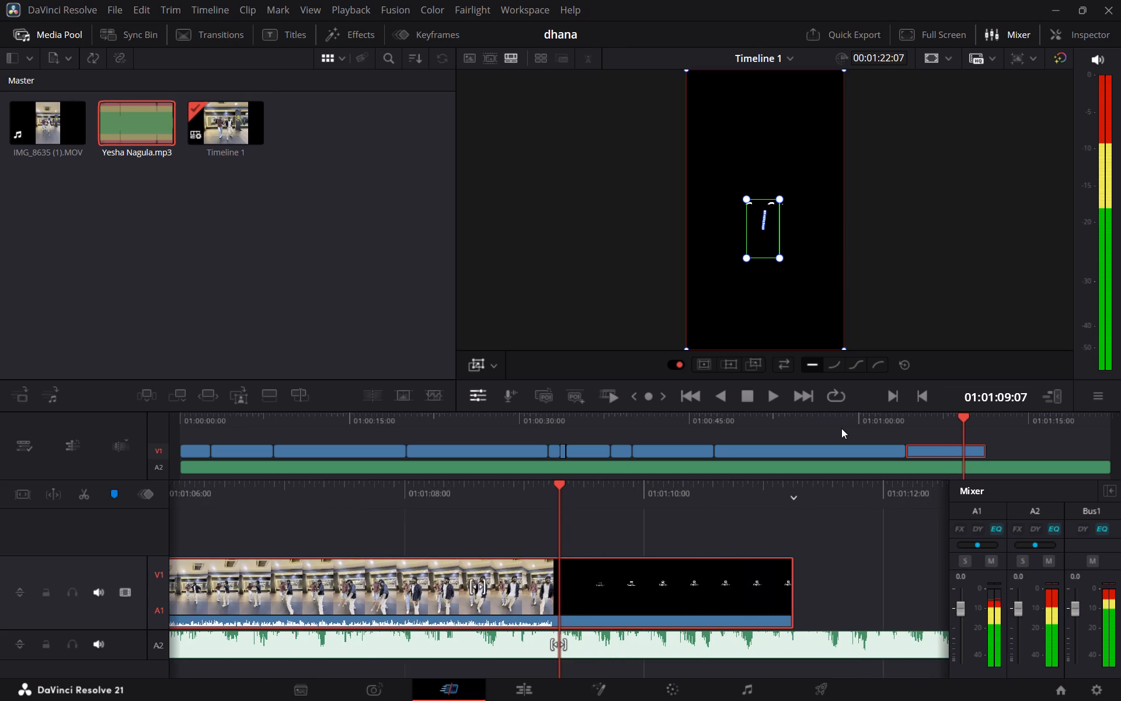
{"action": "scroll", "coordinate": [841, 428], "scroll_direction": "right", "scroll_amount": 2}
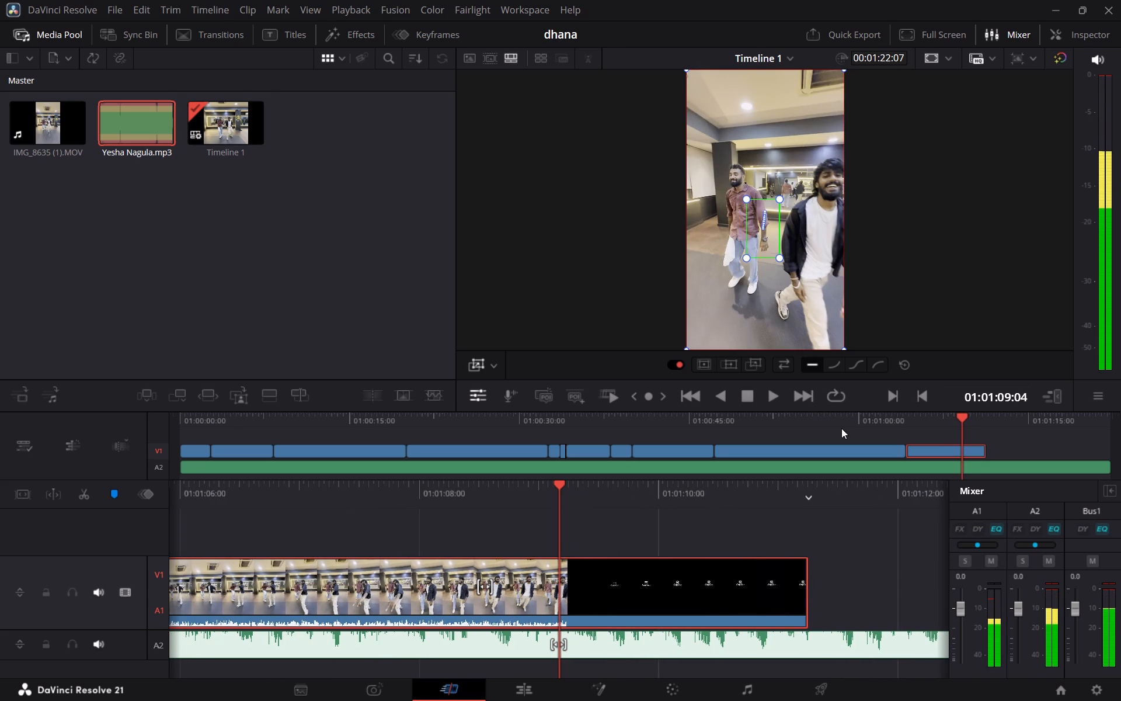
{"action": "scroll", "coordinate": [841, 428], "scroll_direction": "left", "scroll_amount": 1}
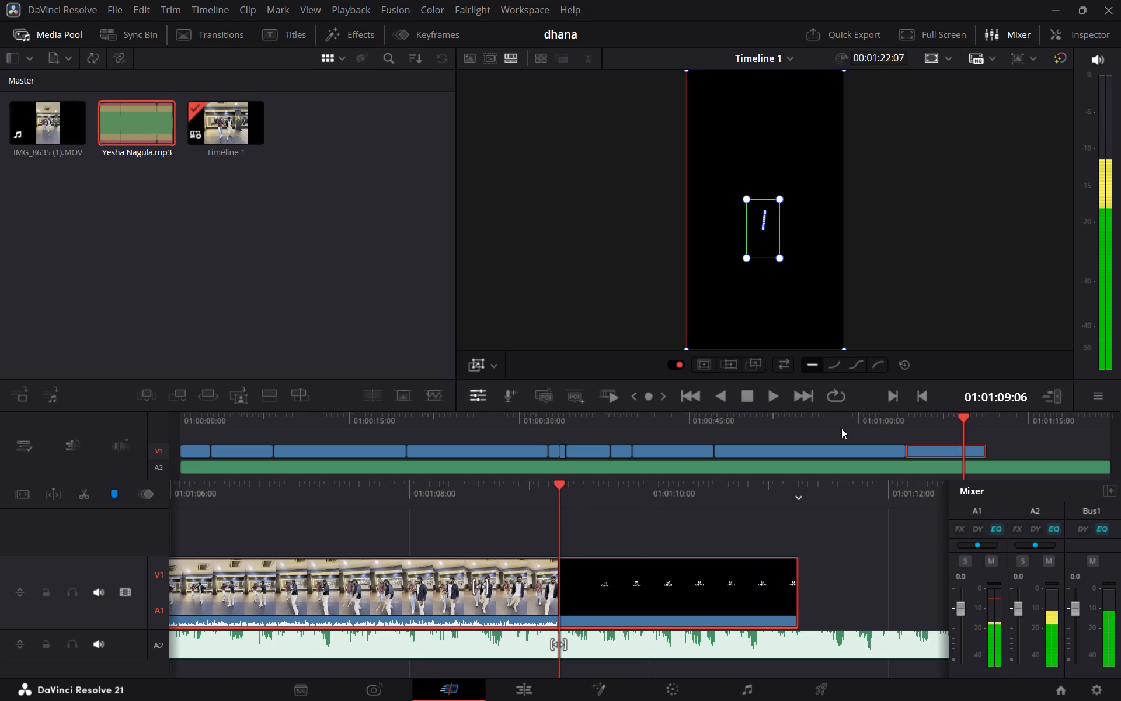
{"action": "key", "text": "ctrl+b"}
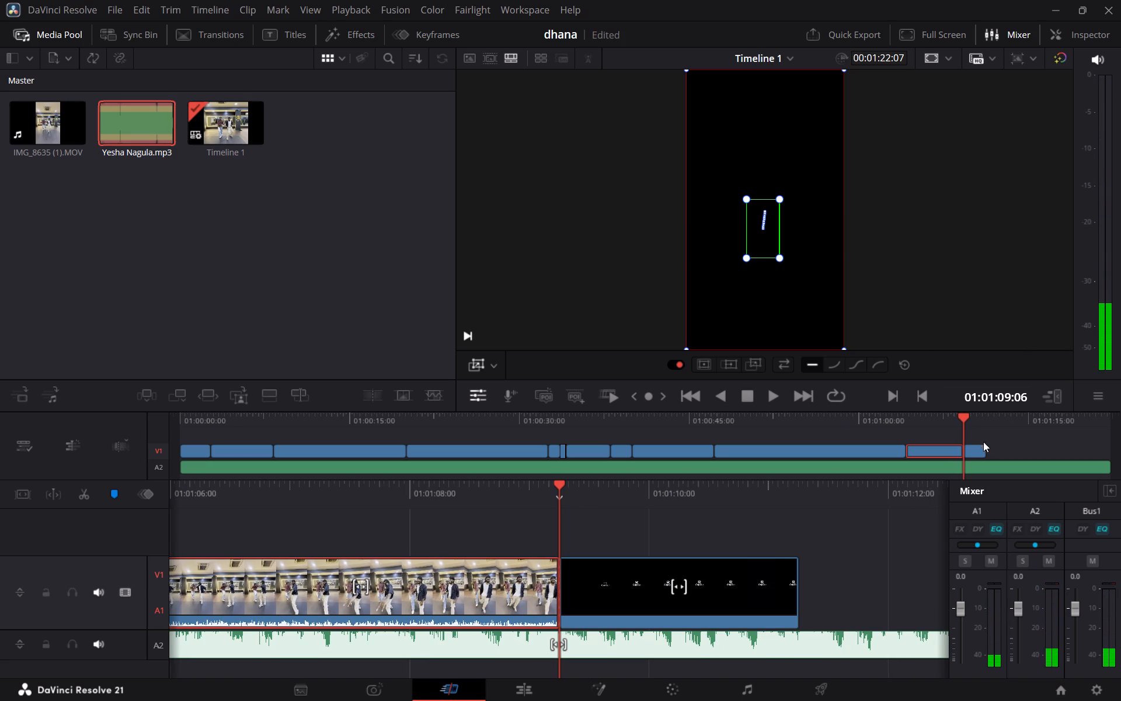
{"action": "left_click", "coordinate": [978, 449]}
{"action": "key", "text": "Delete"}
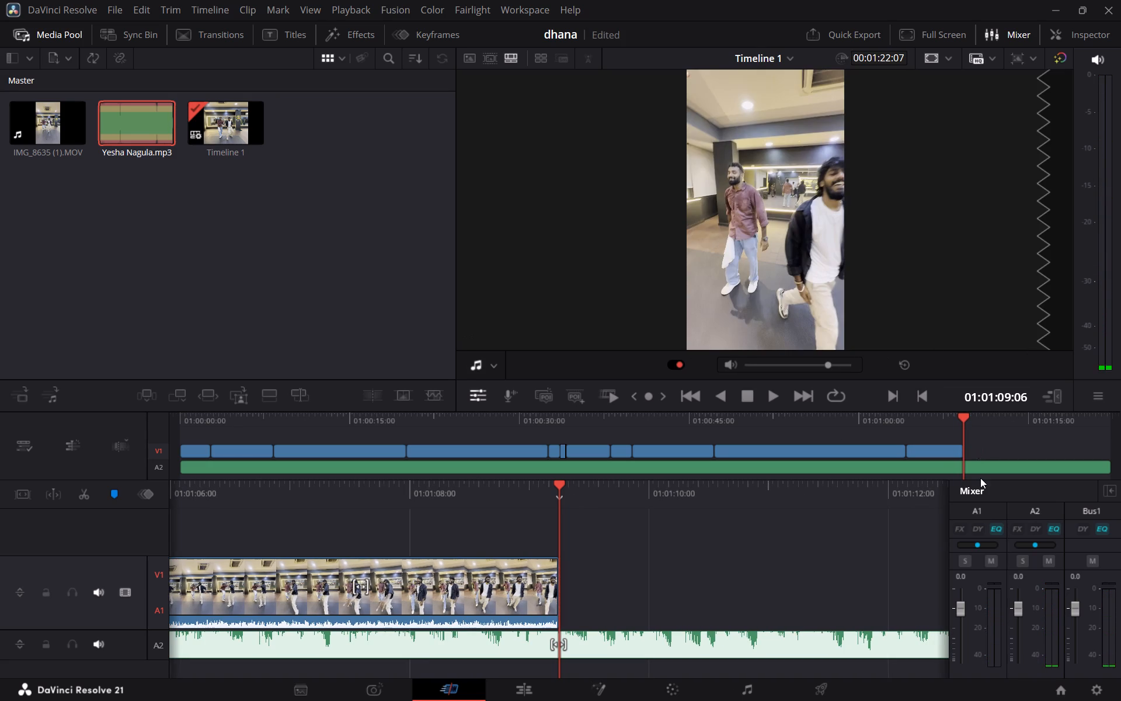
Split the A2 music at 01:01:09:06, level with the end of the video, and delete the leftover audio.
{"action": "left_click", "coordinate": [982, 466]}
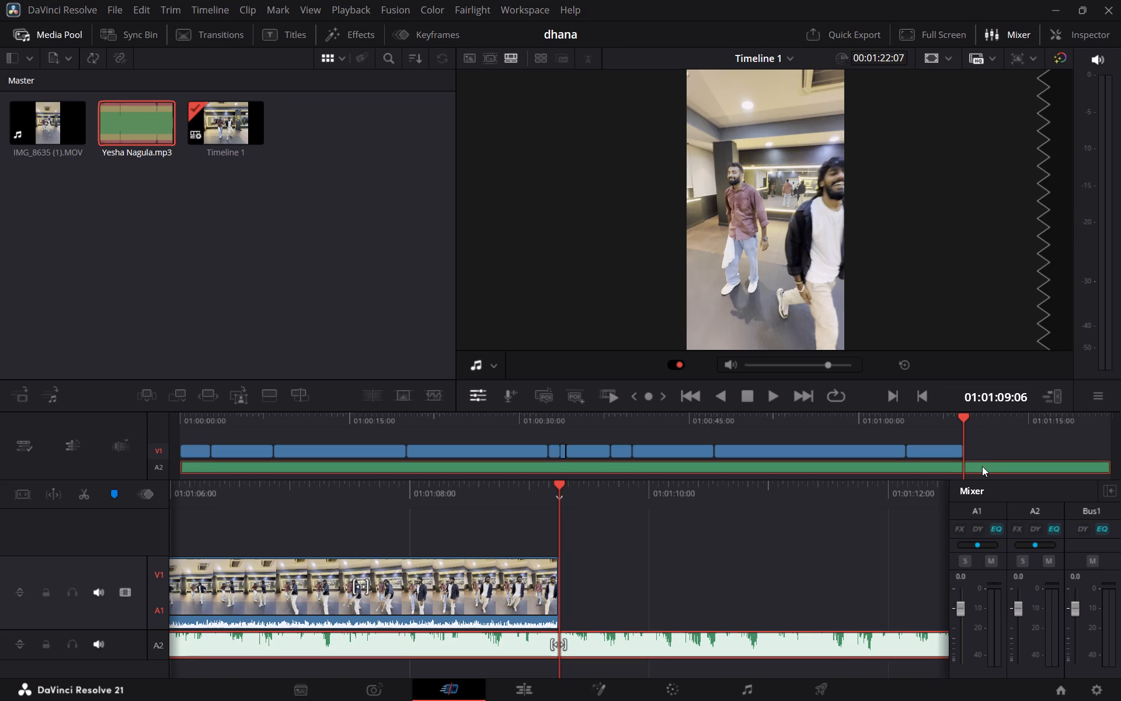
{"action": "key", "text": "ctrl+b"}
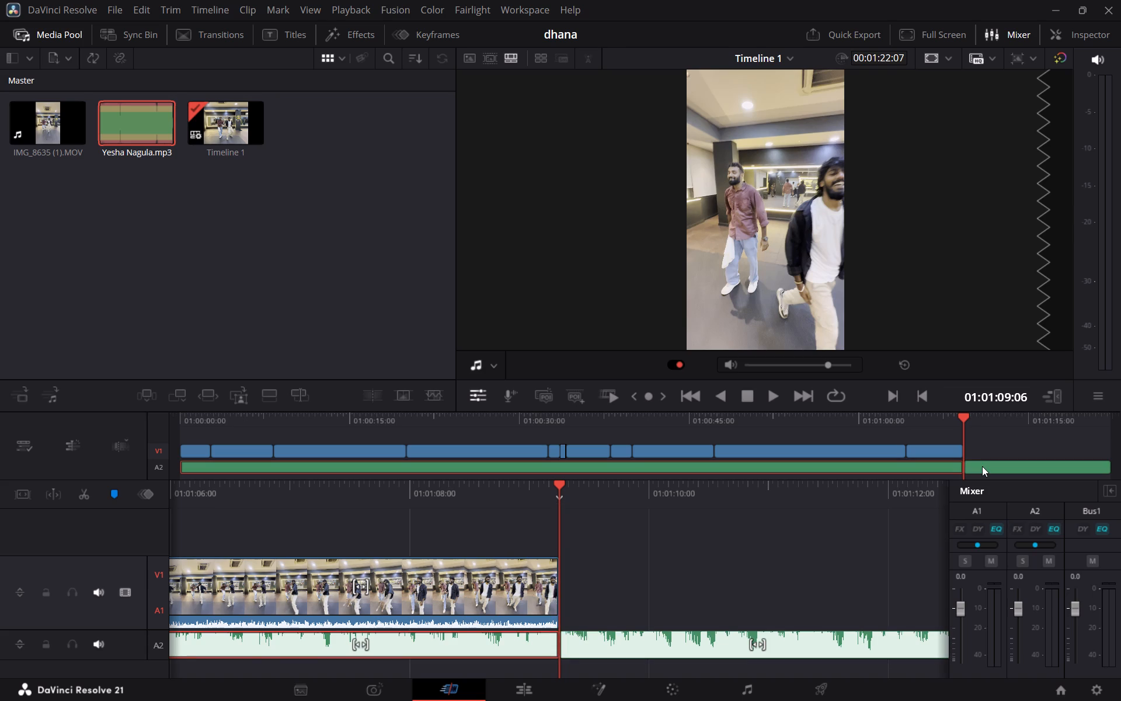
{"action": "left_click", "coordinate": [982, 467]}
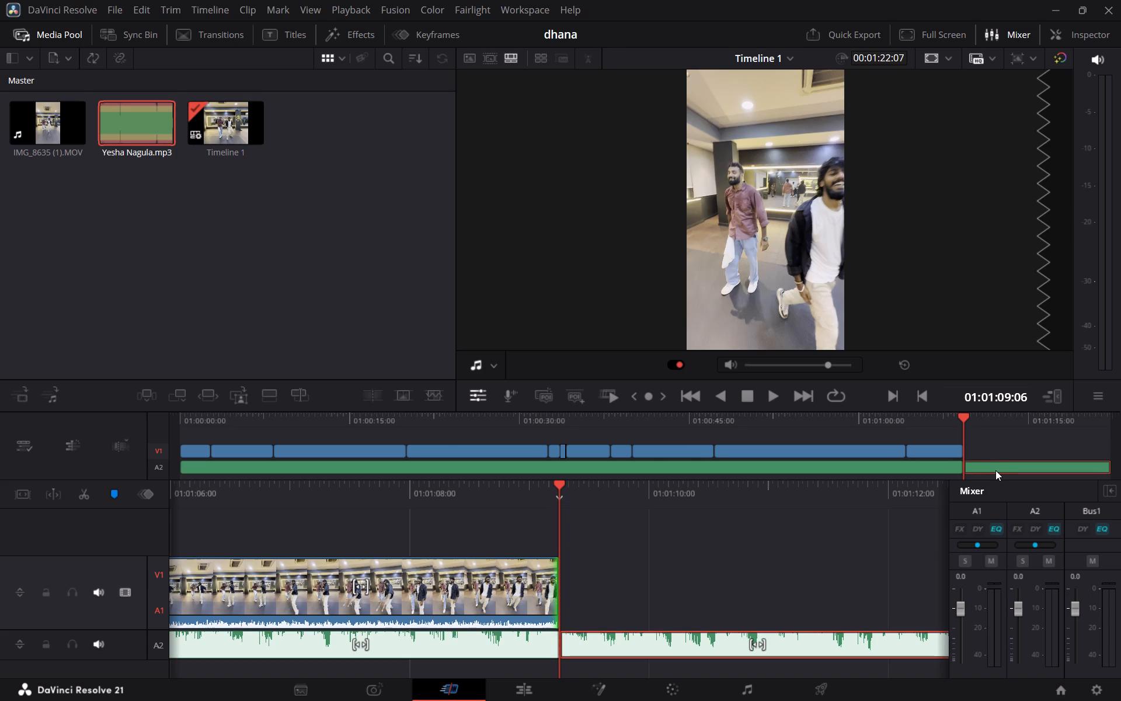
{"action": "key", "text": "Delete"}
Play back the trimmed timeline to review the zooms and cuts, then return to 01:00:00:00 and play it from the start.
{"action": "scroll", "coordinate": [819, 457], "scroll_direction": "right", "scroll_amount": 9}
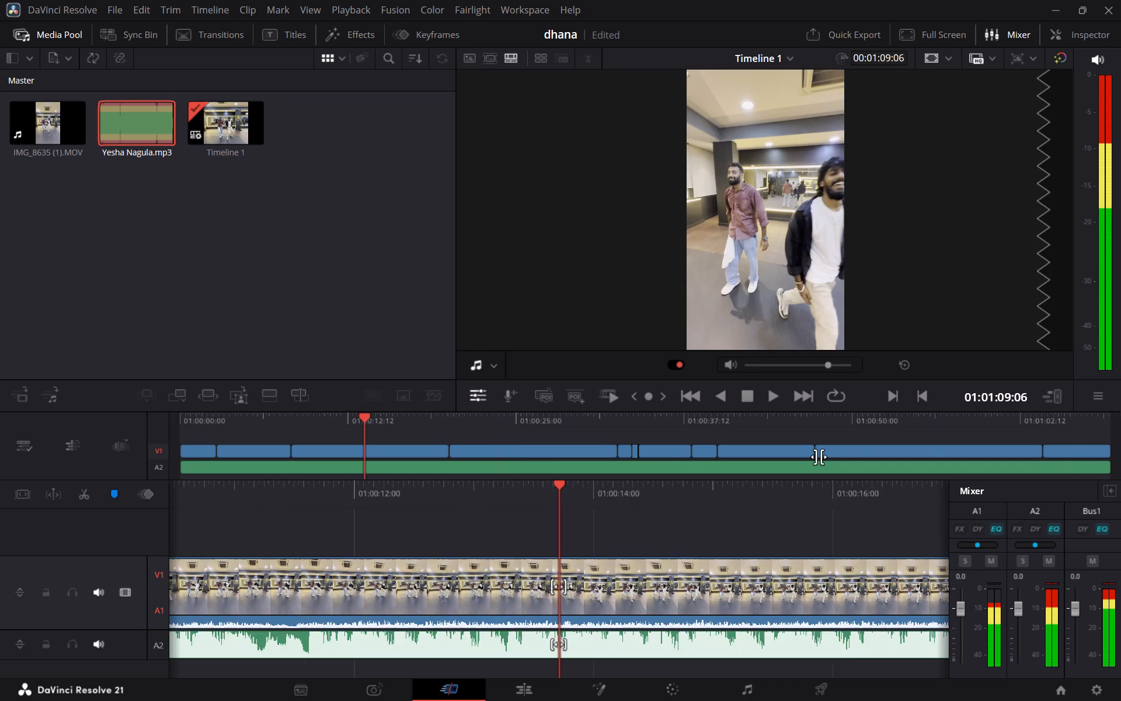
{"action": "scroll", "coordinate": [819, 457], "scroll_direction": "right", "scroll_amount": 9}
{"action": "key", "text": "space"}
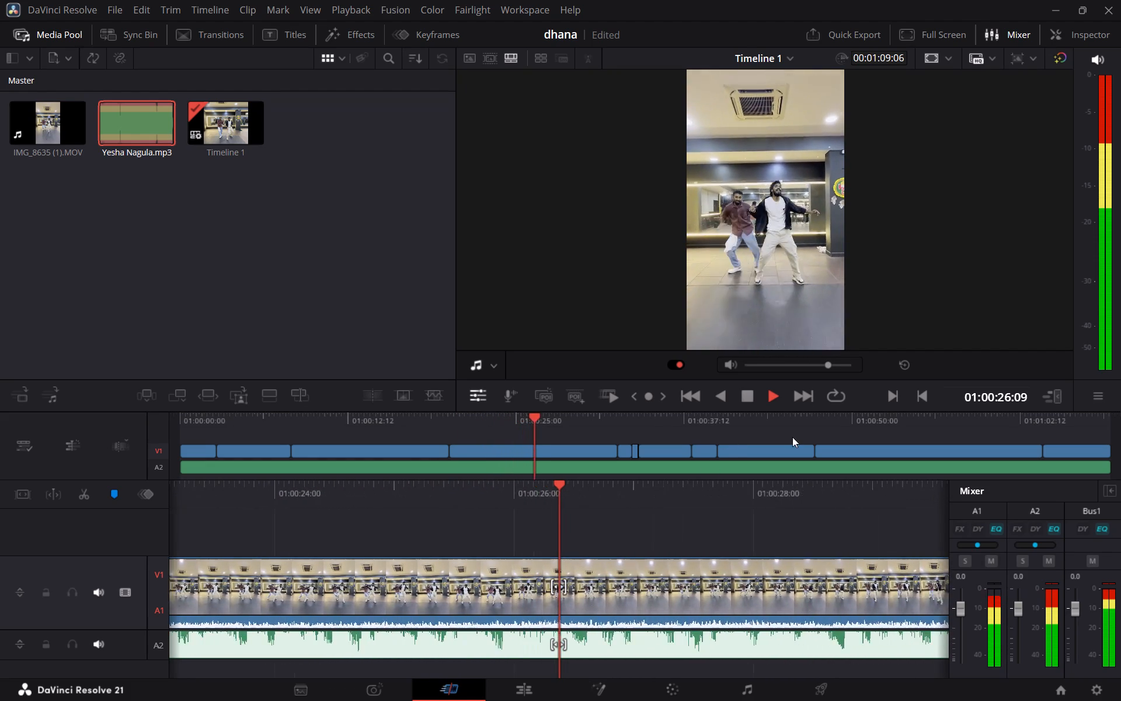
{"action": "scroll", "coordinate": [729, 539], "scroll_direction": "right", "scroll_amount": 13}
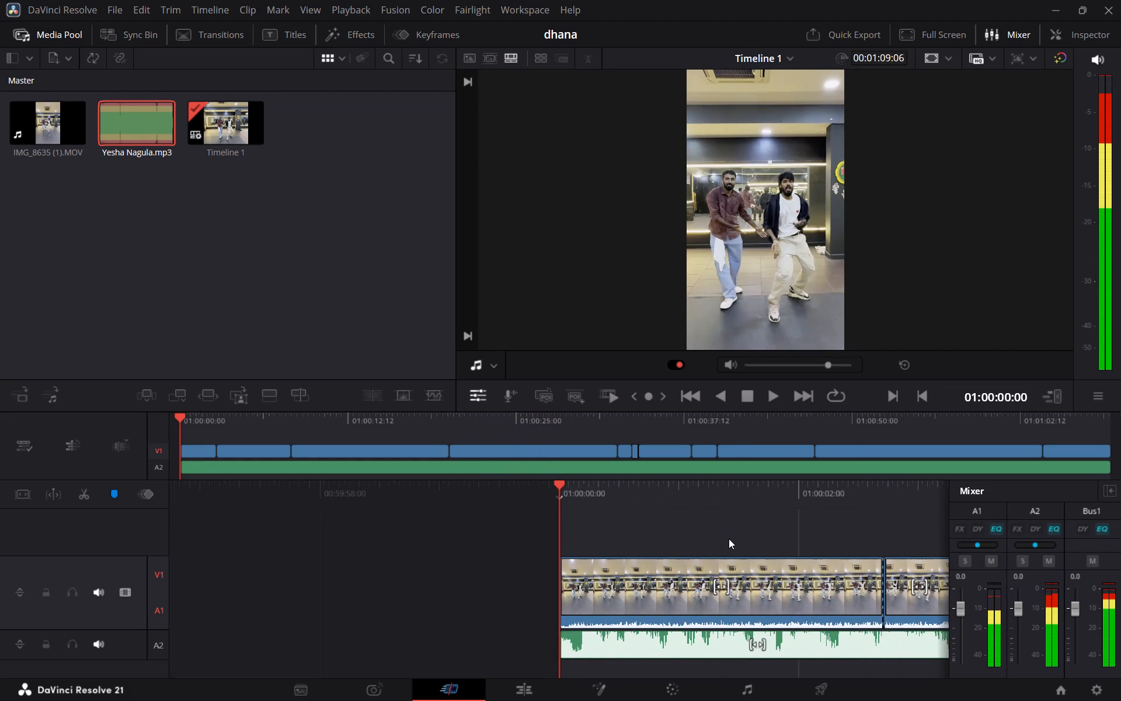
{"action": "key", "text": "space"}
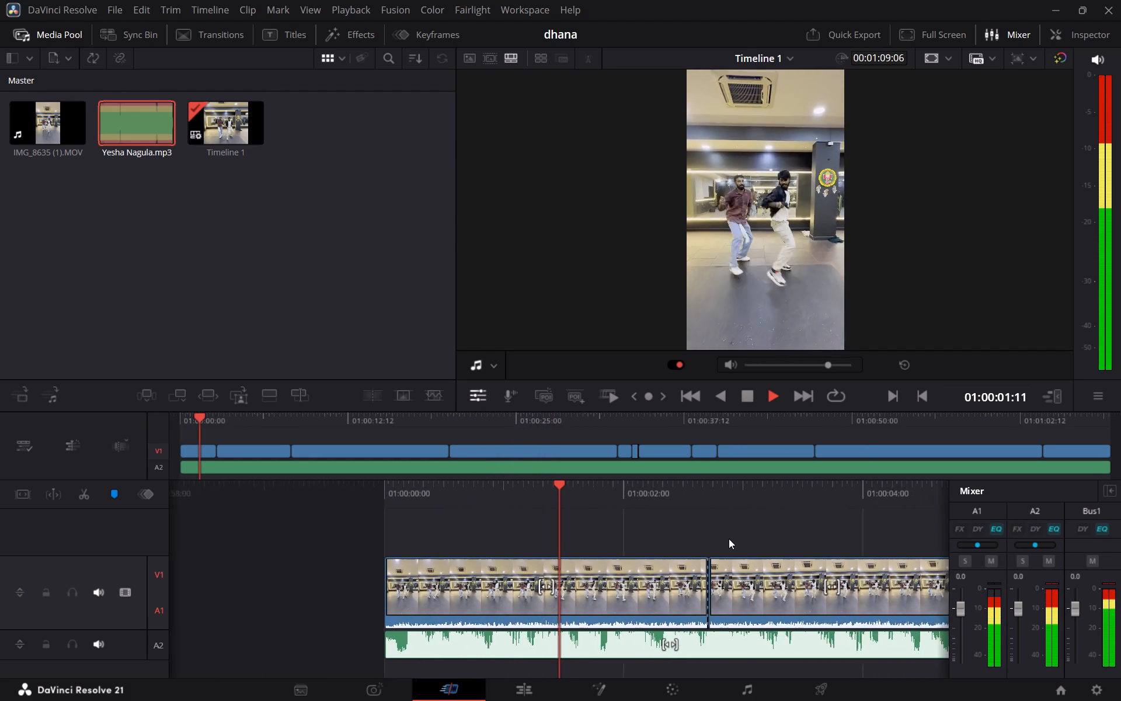
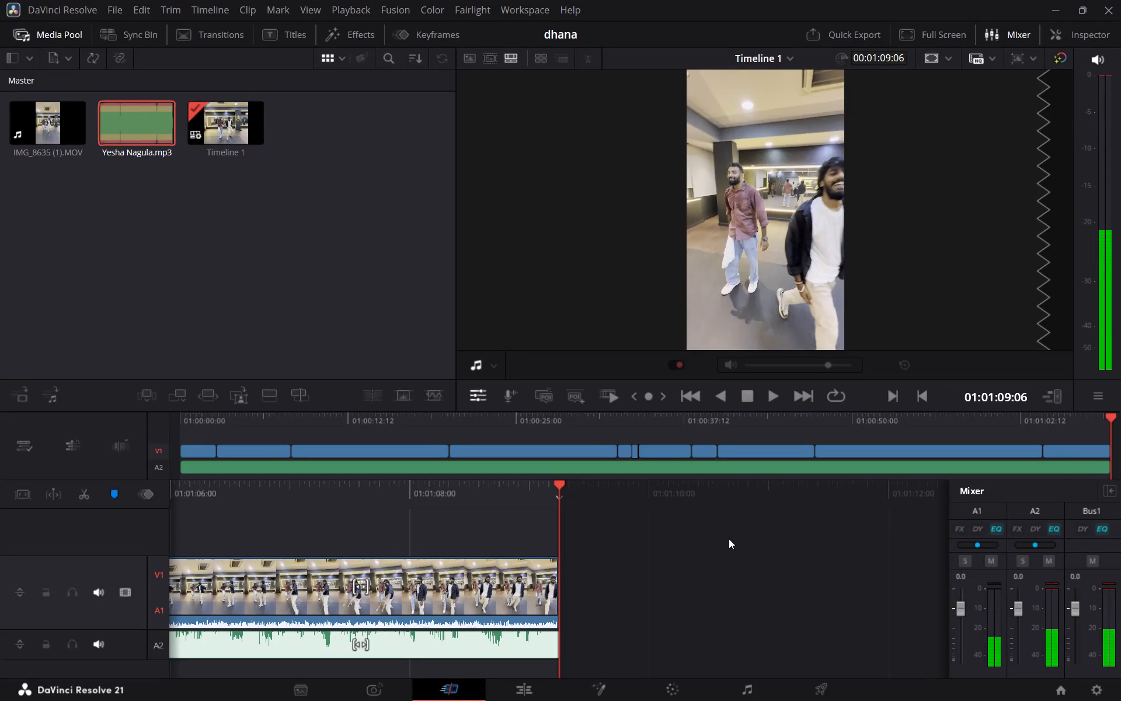
Return to 01:00:00:00 and play Timeline 1 from the start to review the zooms and cuts against the A2 music.
{"action": "scroll", "coordinate": [729, 539], "scroll_direction": "right", "scroll_amount": 18}
{"action": "key", "text": "space"}
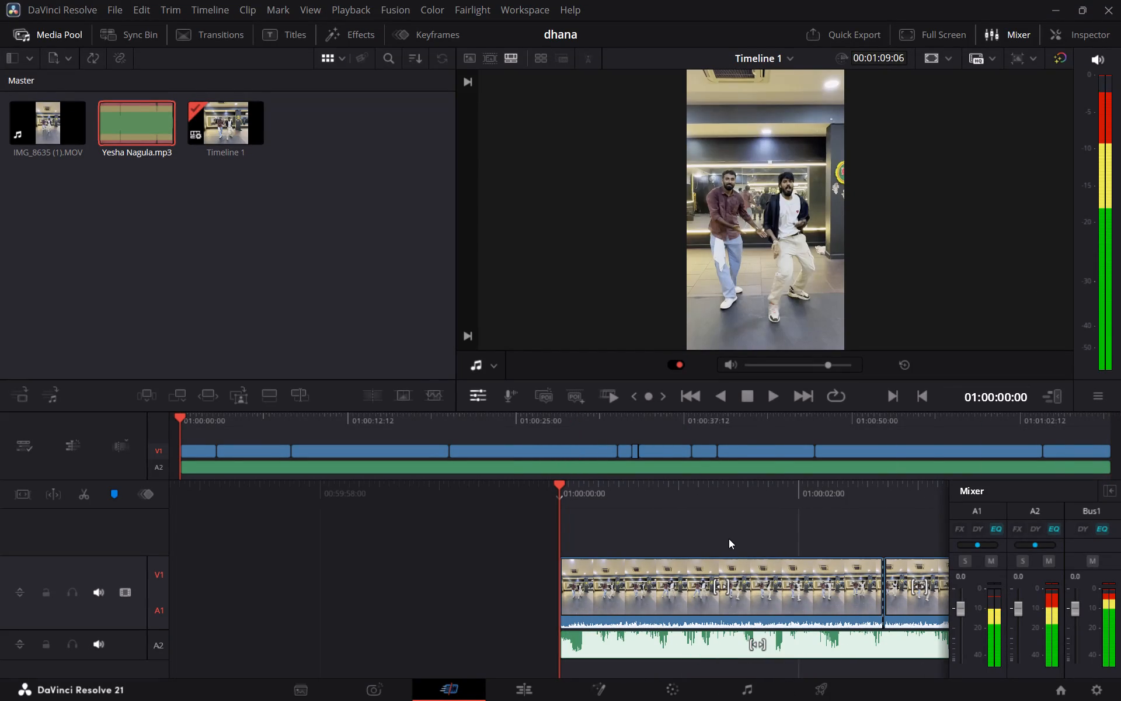
{"action": "key", "text": "space"}
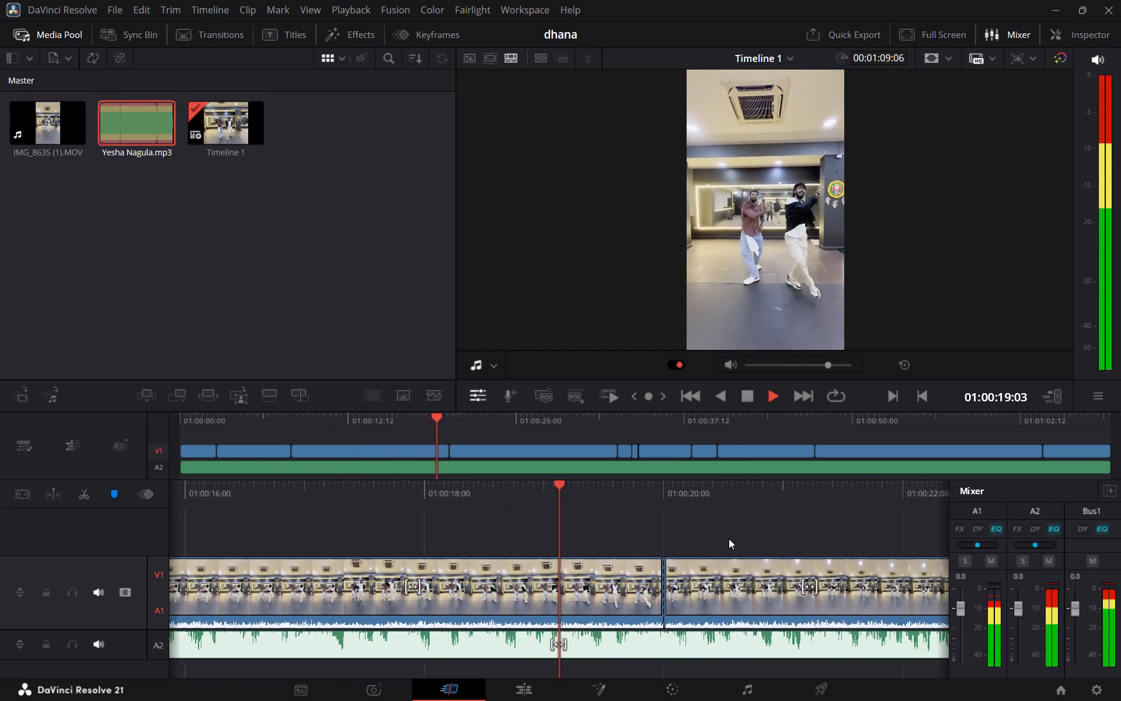
{"action": "left_click", "coordinate": [729, 539]}
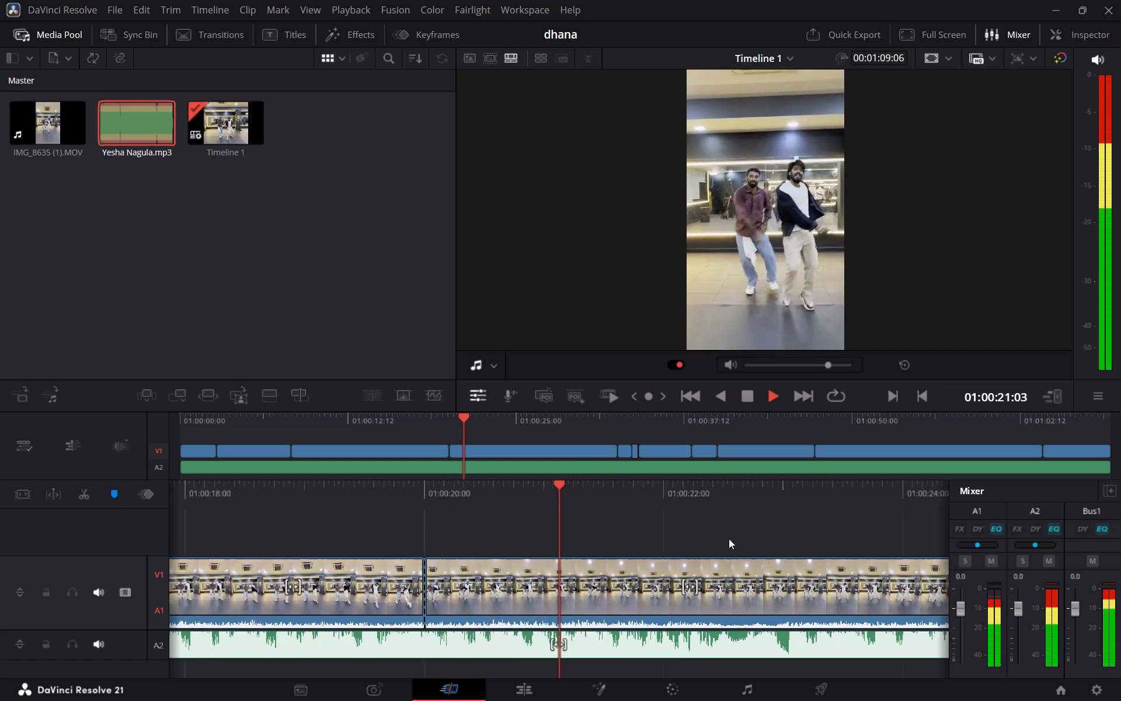
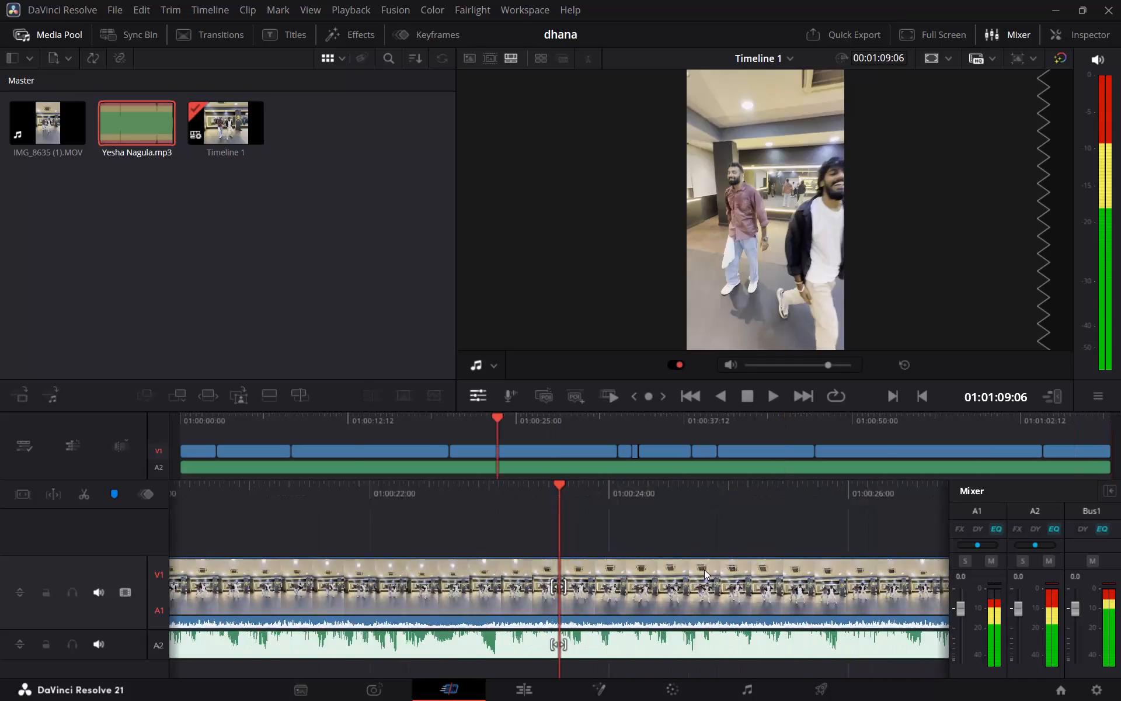
Play the opening section of Timeline 1, pausing at 01:00:10:00 and resuming, to review the cut and zoom after 01:00:08:00 against the A2 music.
{"action": "scroll", "coordinate": [704, 570], "scroll_direction": "right", "scroll_amount": 10}
{"action": "key", "text": "space"}
{"action": "key", "text": "space"}
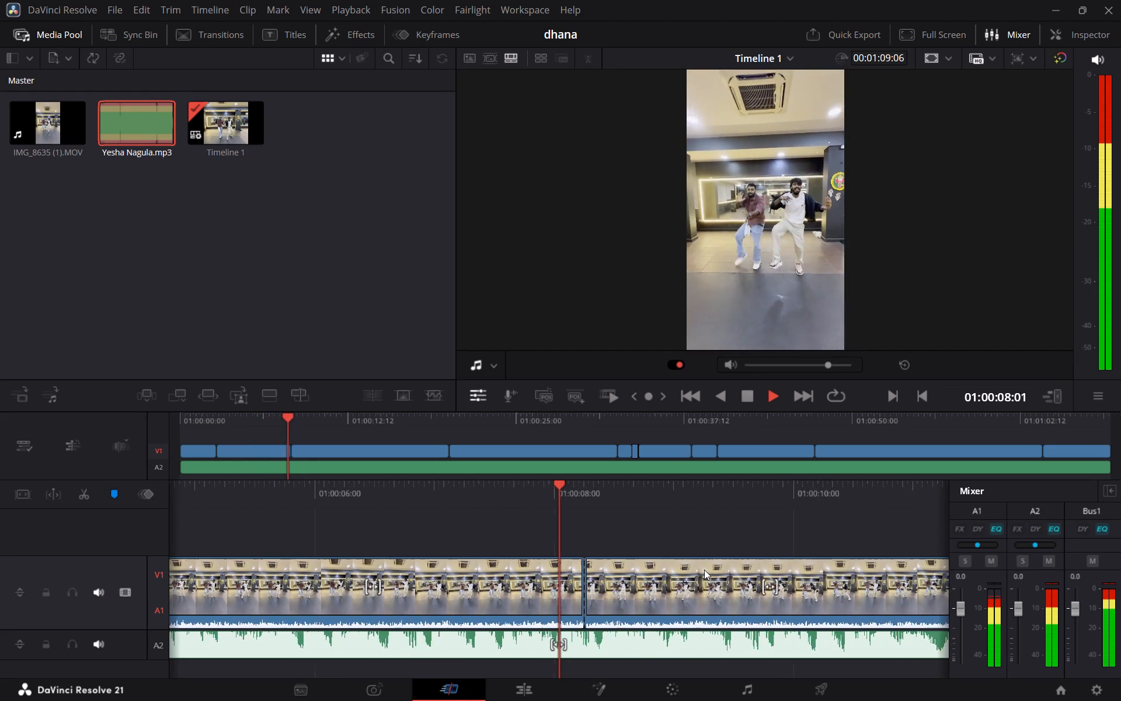
{"action": "key", "text": "space"}
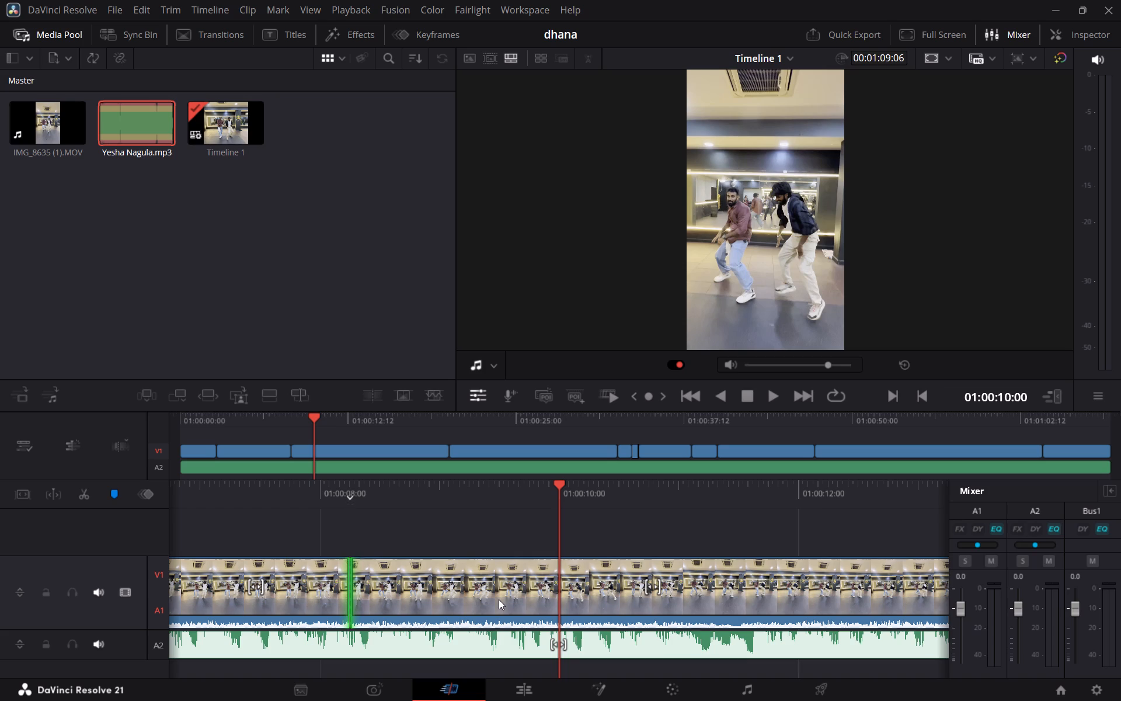
{"action": "key", "text": "space"}
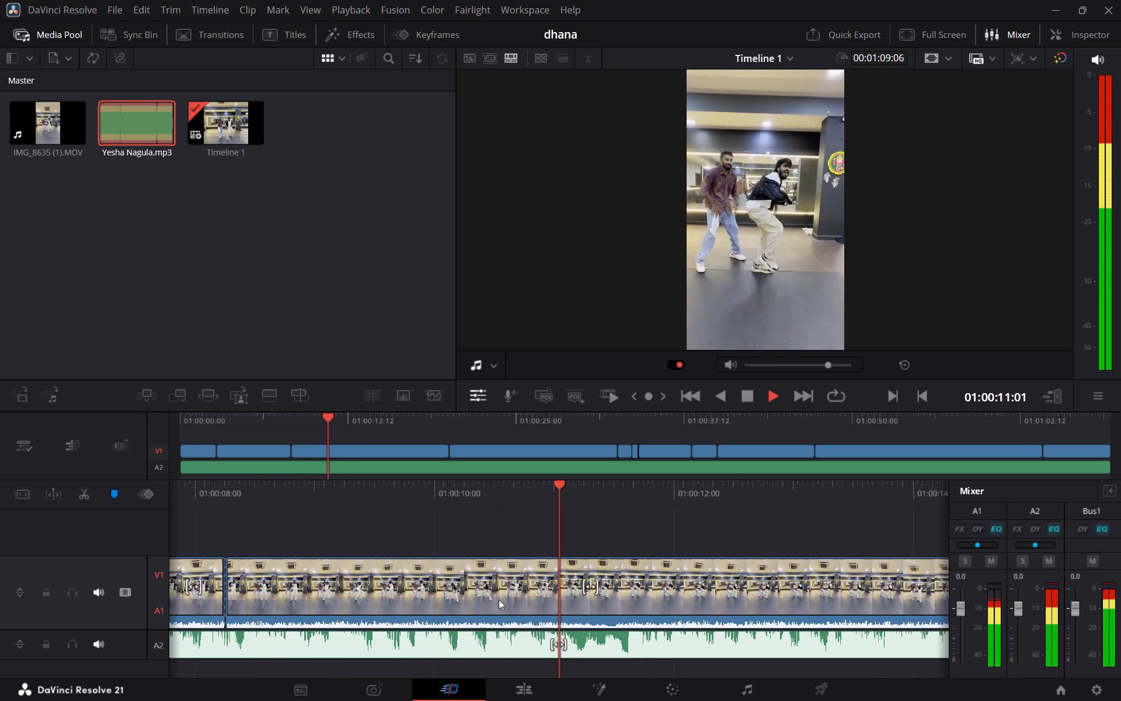
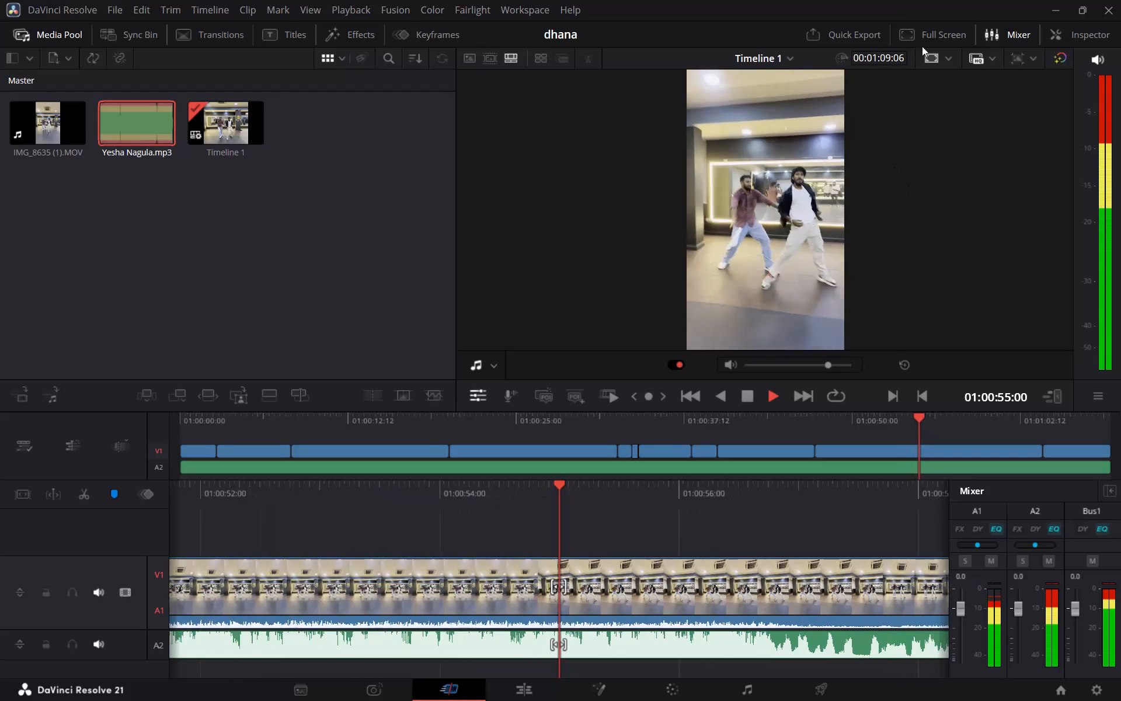
Quick-export Timeline 1 with the H.264 Master preset, saving it as Timeline 1 in the Downloads folder.
{"action": "left_click", "coordinate": [840, 30]}
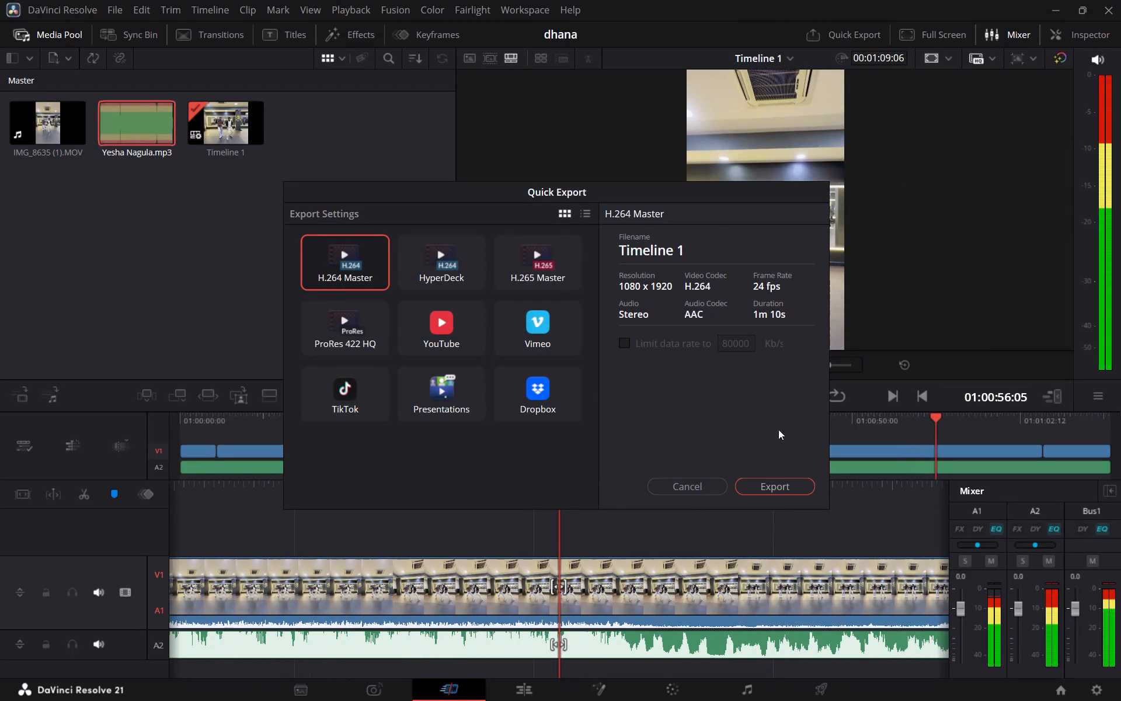
{"action": "left_click", "coordinate": [777, 488]}
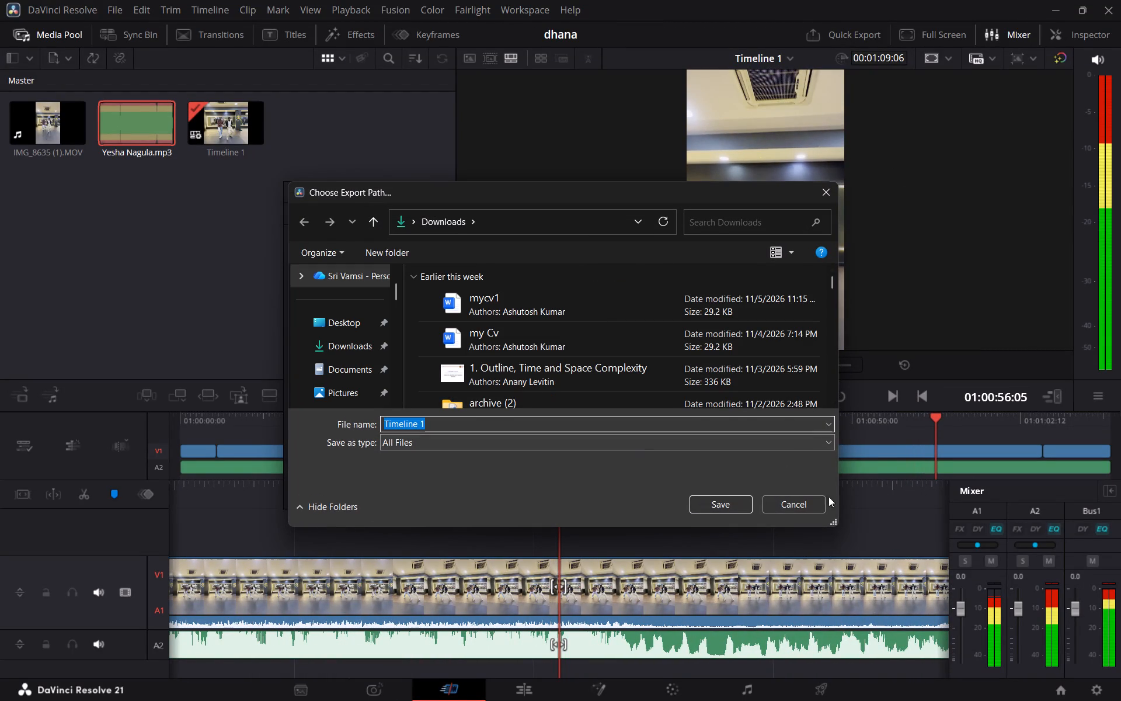
{"action": "left_click", "coordinate": [736, 505]}
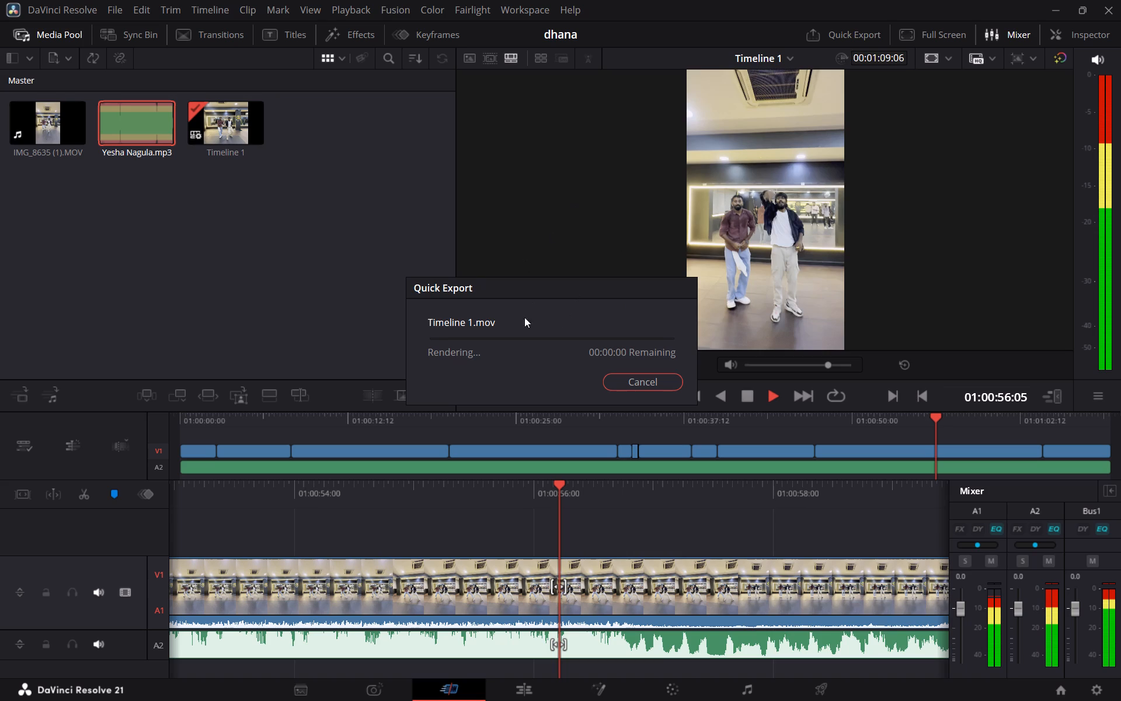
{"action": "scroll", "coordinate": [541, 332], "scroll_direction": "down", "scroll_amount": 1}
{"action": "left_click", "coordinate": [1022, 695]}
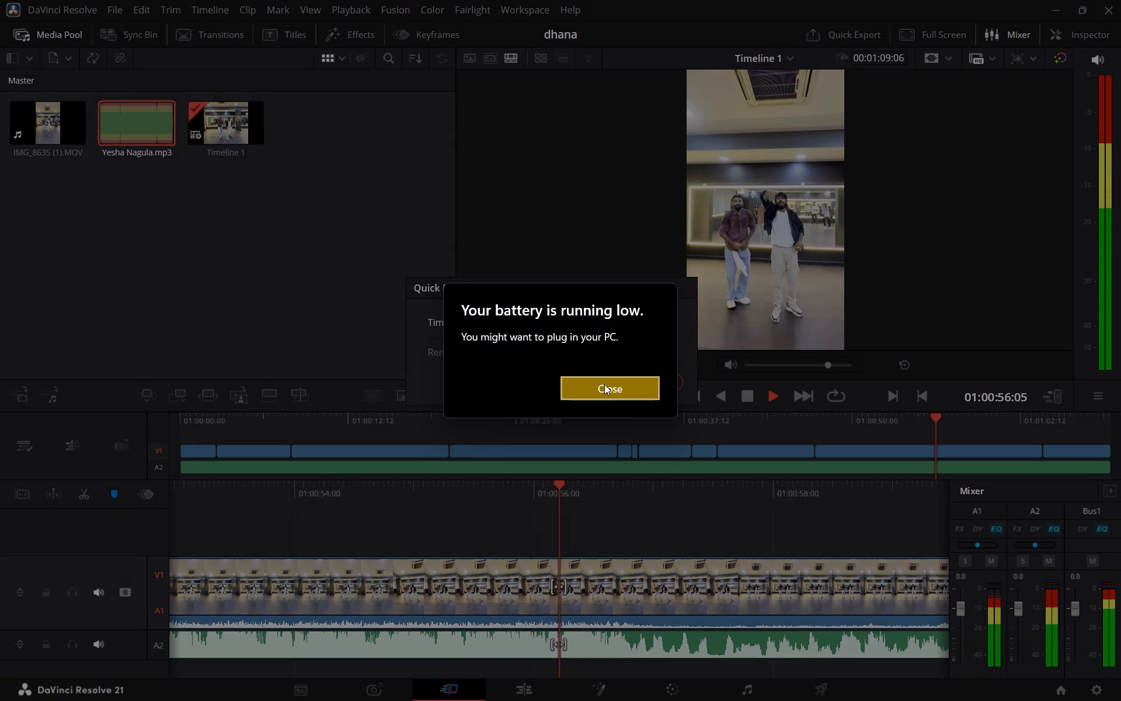
Dismiss the low-battery notice covering the export progress.
{"action": "left_click", "coordinate": [604, 384]}
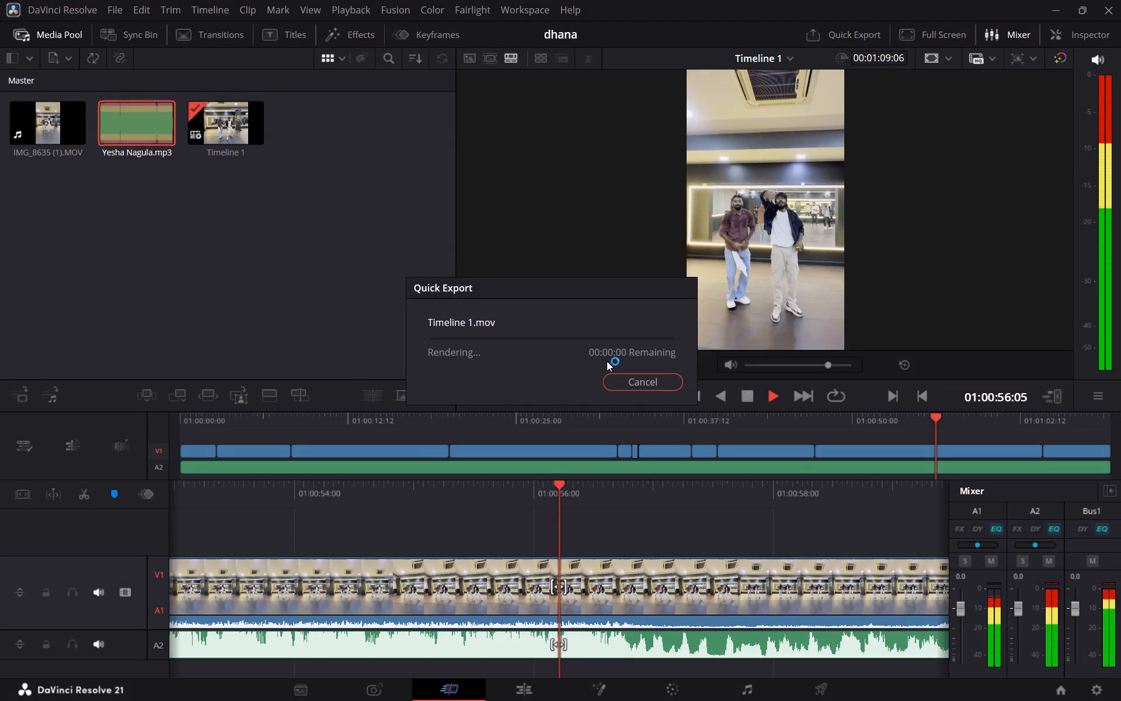
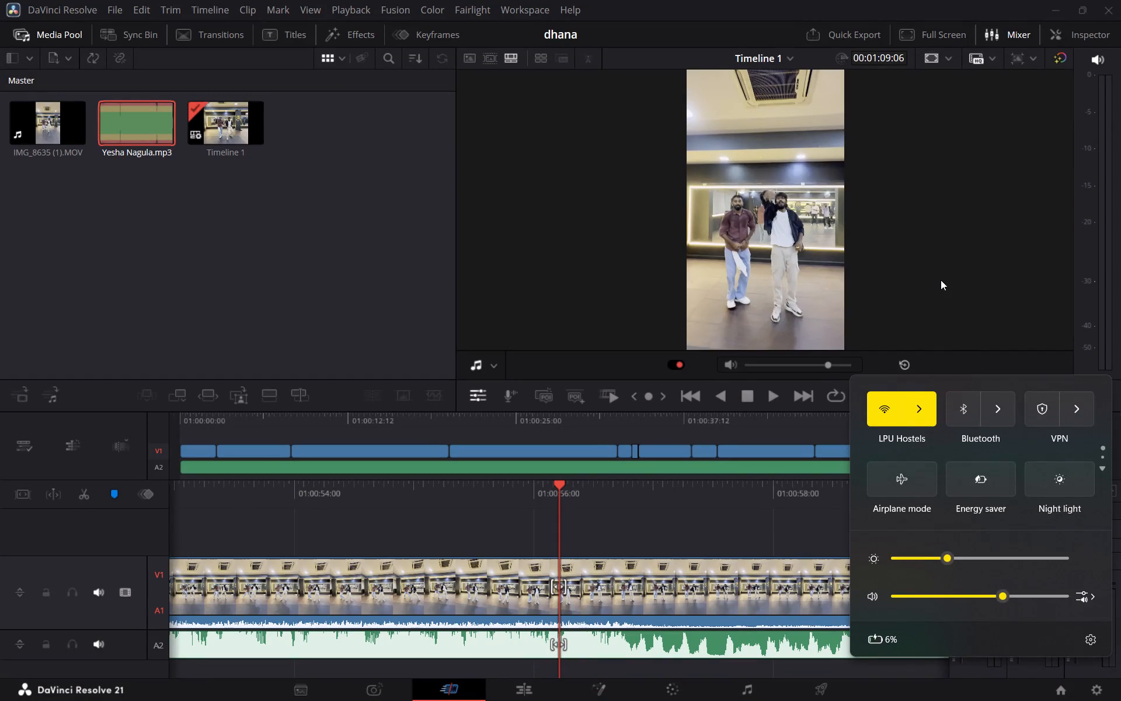
Review Timeline 1 by playing its opening and the section from about 00:42 towards the end.
{"action": "left_click", "coordinate": [941, 280]}
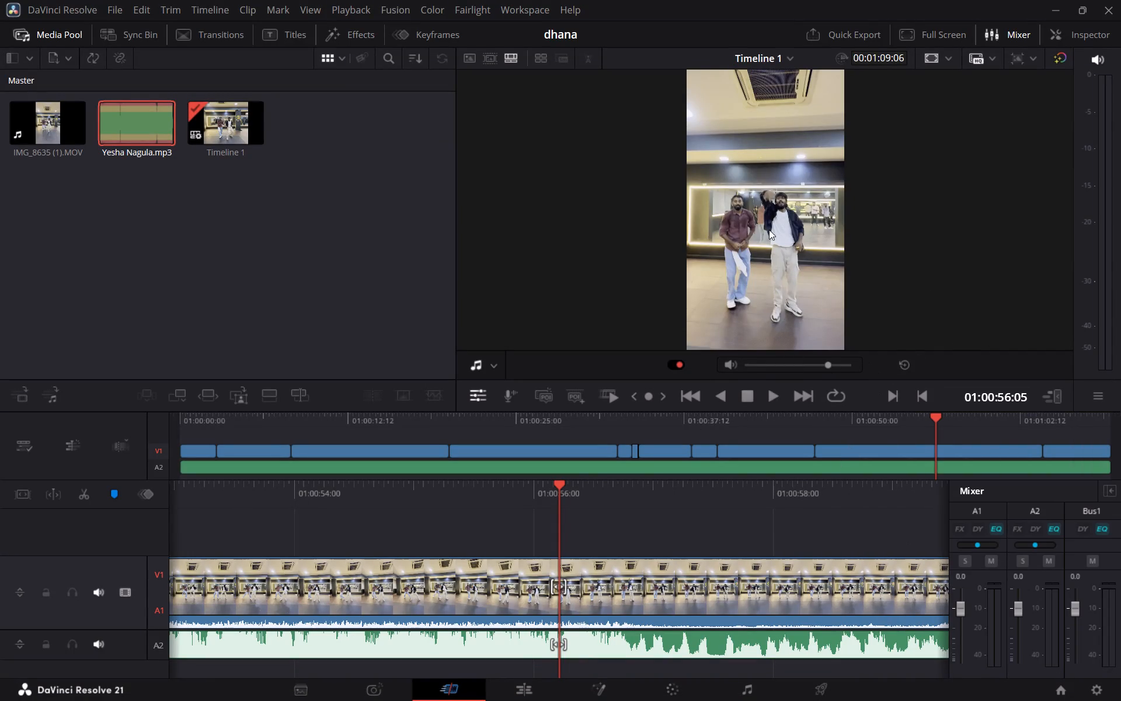
{"action": "scroll", "coordinate": [693, 500], "scroll_direction": "right", "scroll_amount": 15}
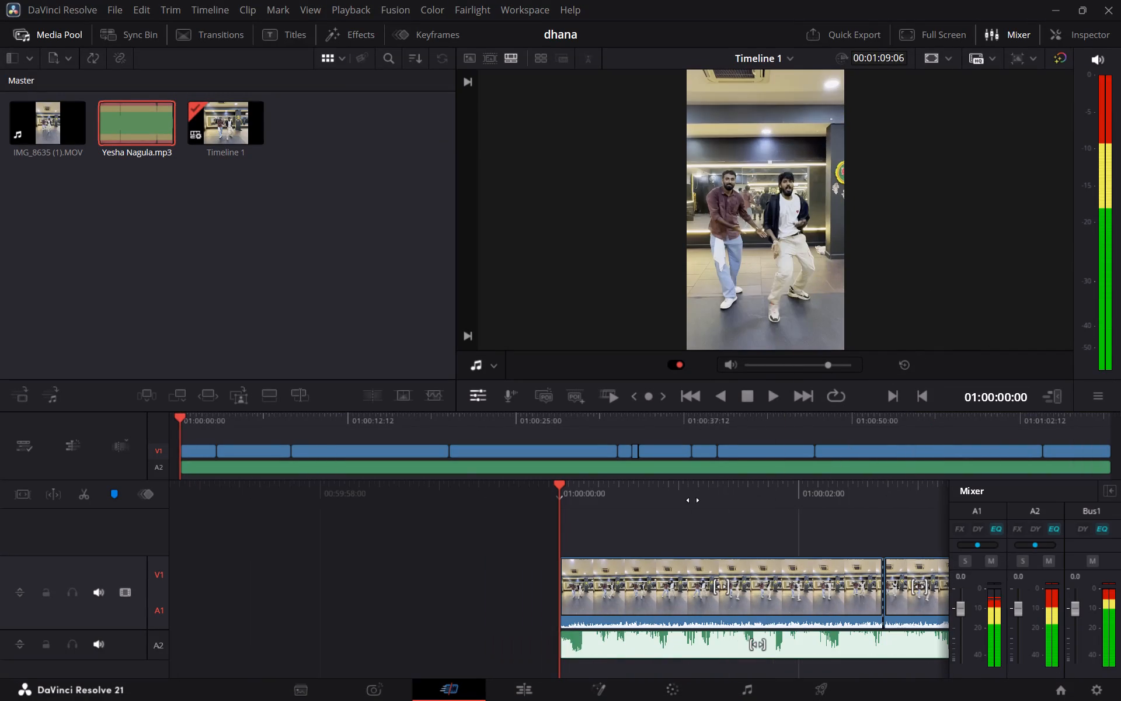
{"action": "key", "text": "space"}
{"action": "key", "text": "space"}
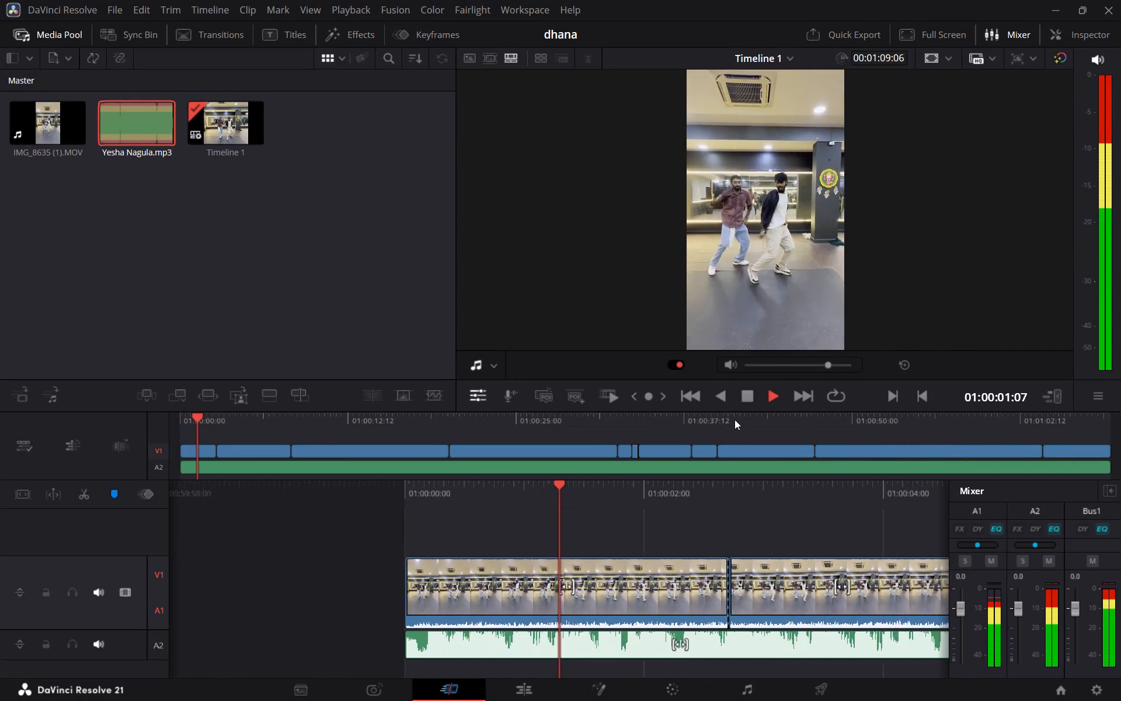
{"action": "left_click", "coordinate": [754, 418]}
{"action": "key", "text": "space"}
{"action": "key", "text": "space"}
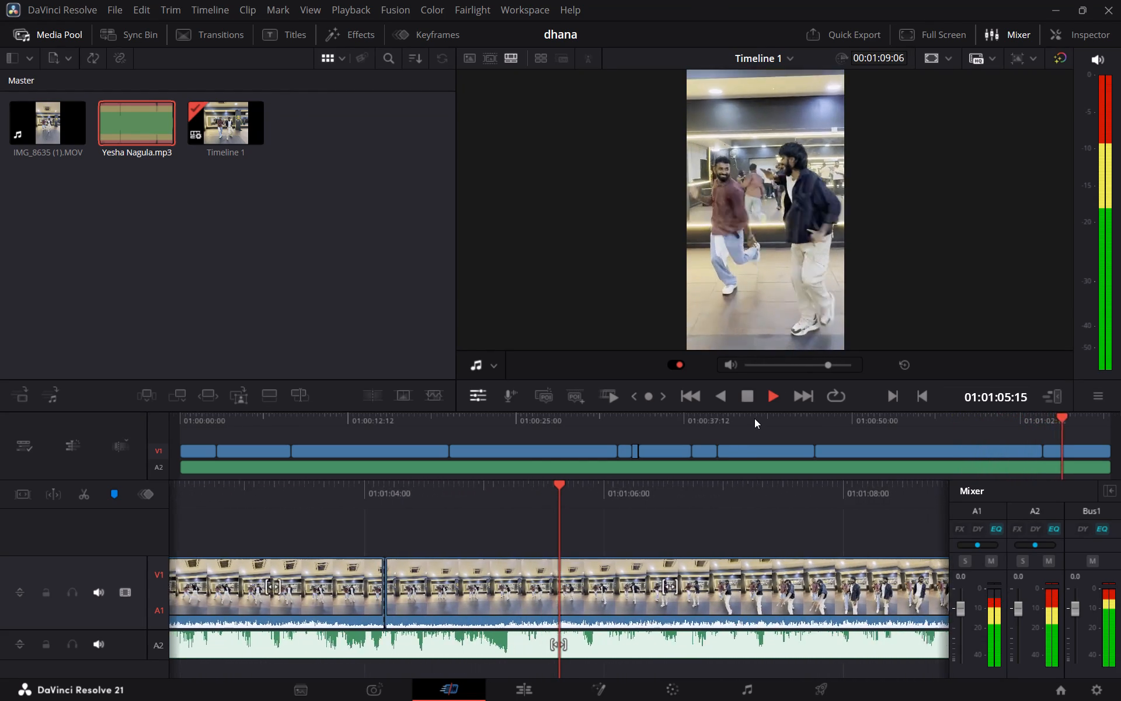
{"action": "key", "text": "space"}
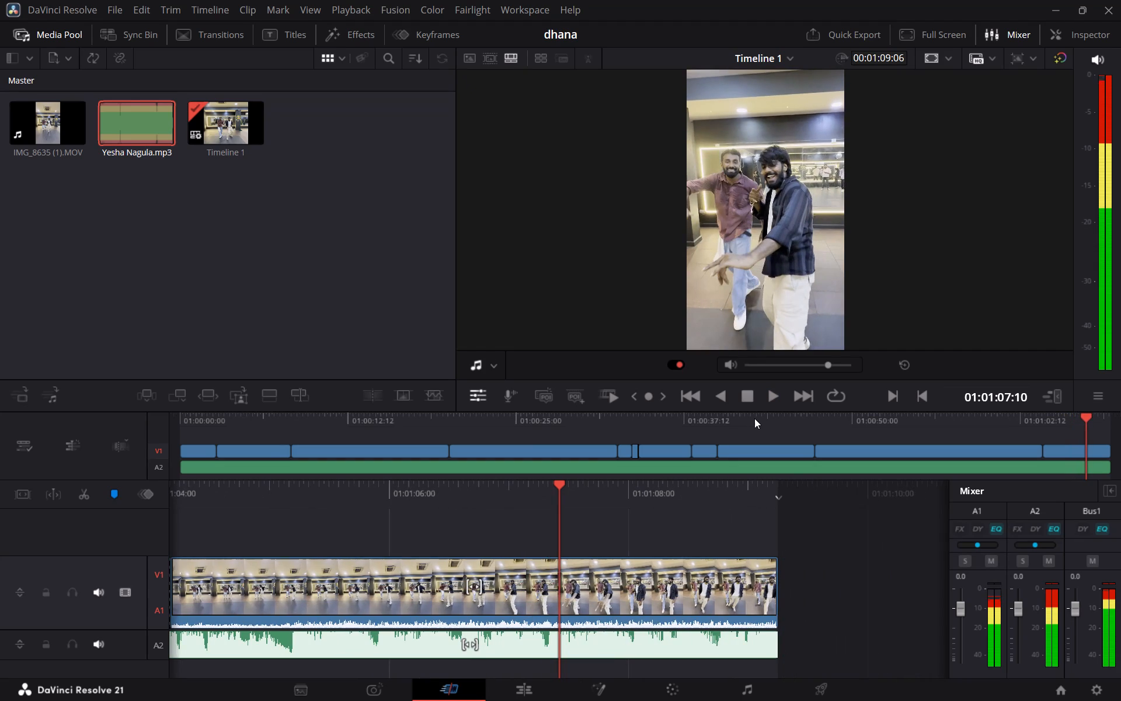
{"action": "scroll", "coordinate": [676, 508], "scroll_direction": "right", "scroll_amount": 20}
{"action": "scroll", "coordinate": [676, 508], "scroll_direction": "right", "scroll_amount": 20}
{"action": "scroll", "coordinate": [676, 508], "scroll_direction": "right", "scroll_amount": 19}
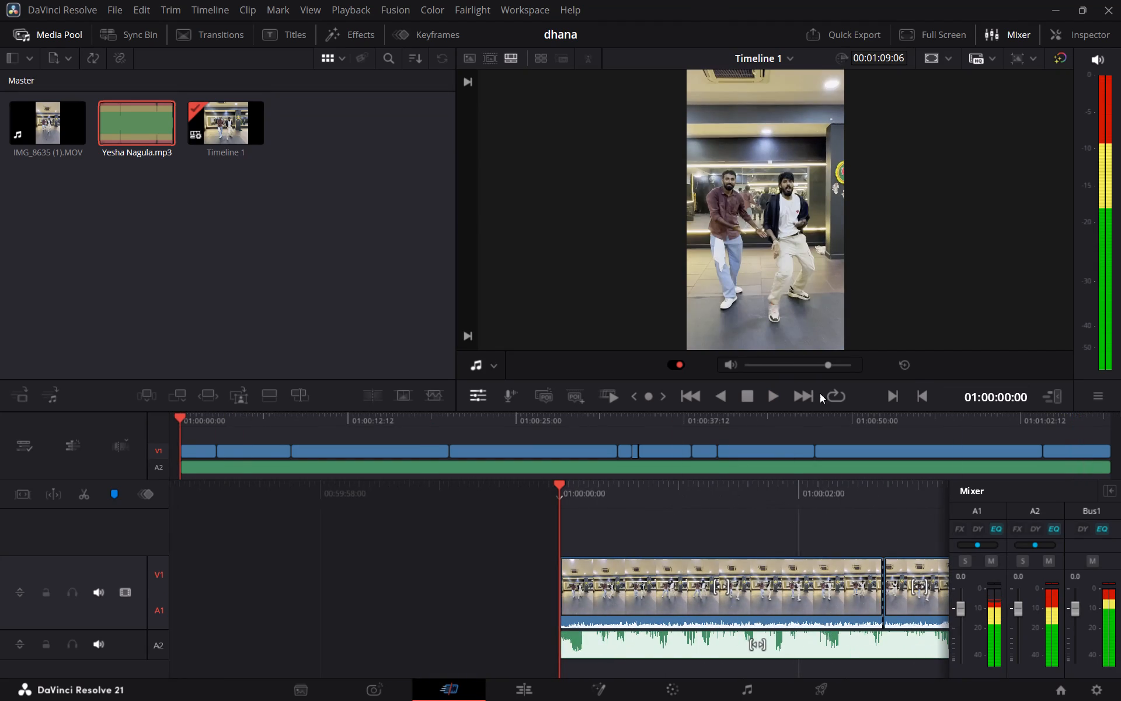
Check the laptop's battery level in the system quick settings.
{"action": "left_click", "coordinate": [1032, 690]}
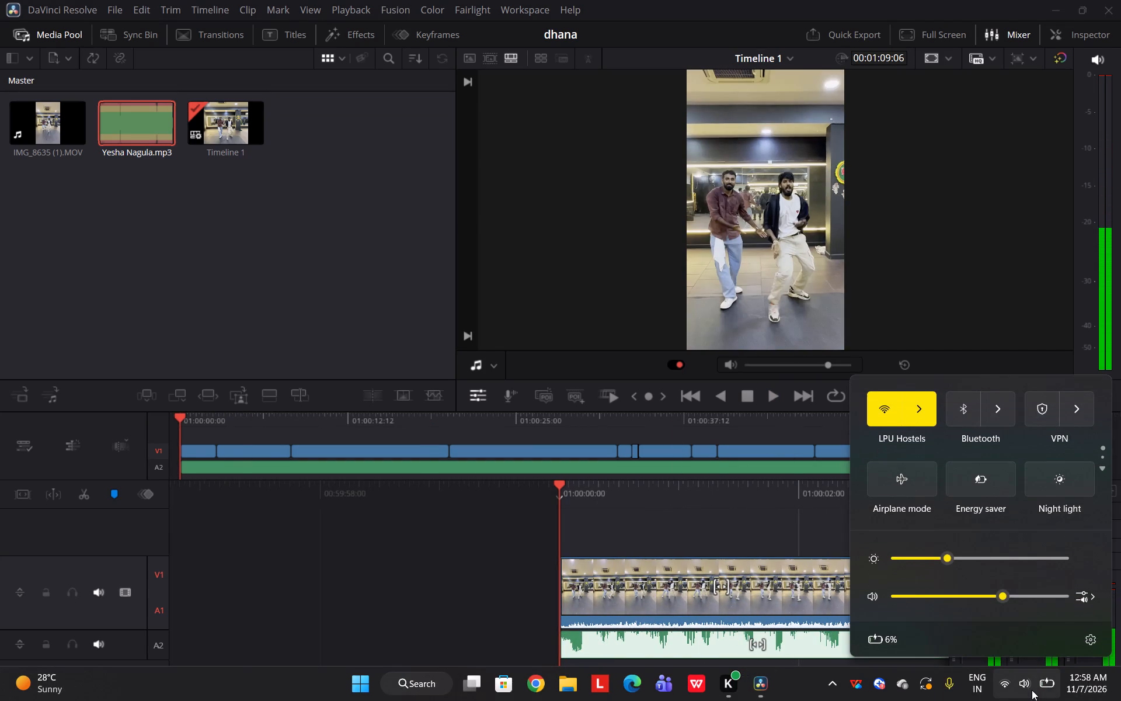
{"action": "left_click", "coordinate": [956, 276]}
Play Timeline 1 from its start to review the first part of the edit against the music.
{"action": "key", "text": "space"}
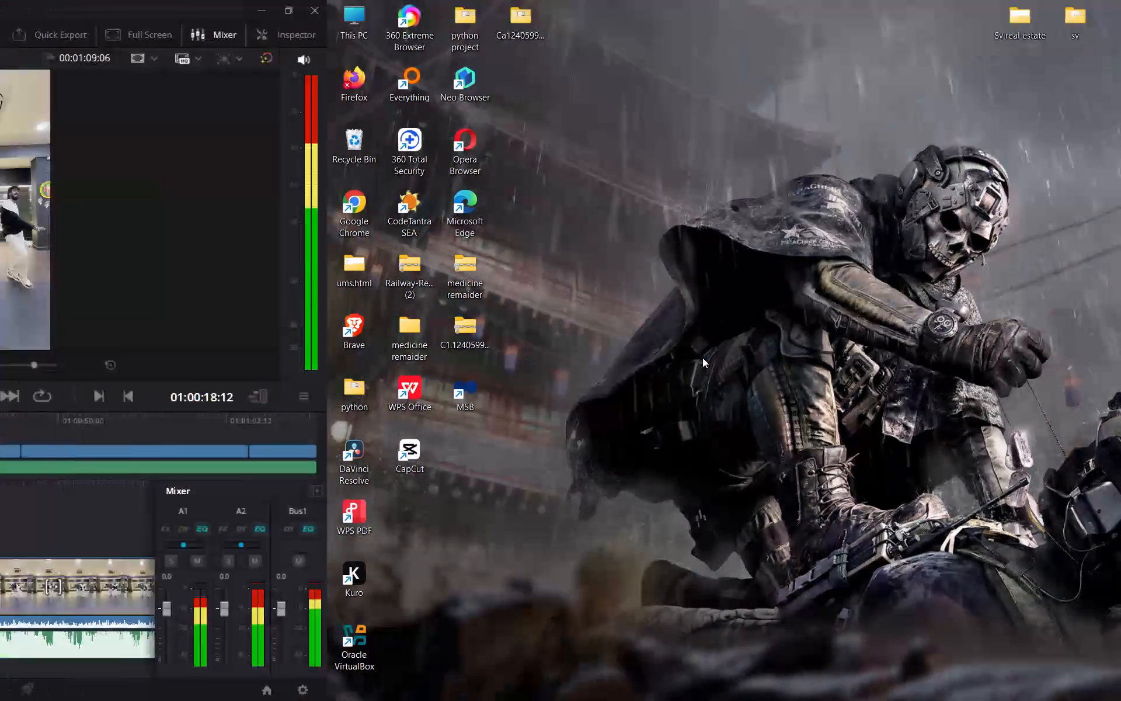
{"action": "key", "text": "space"}
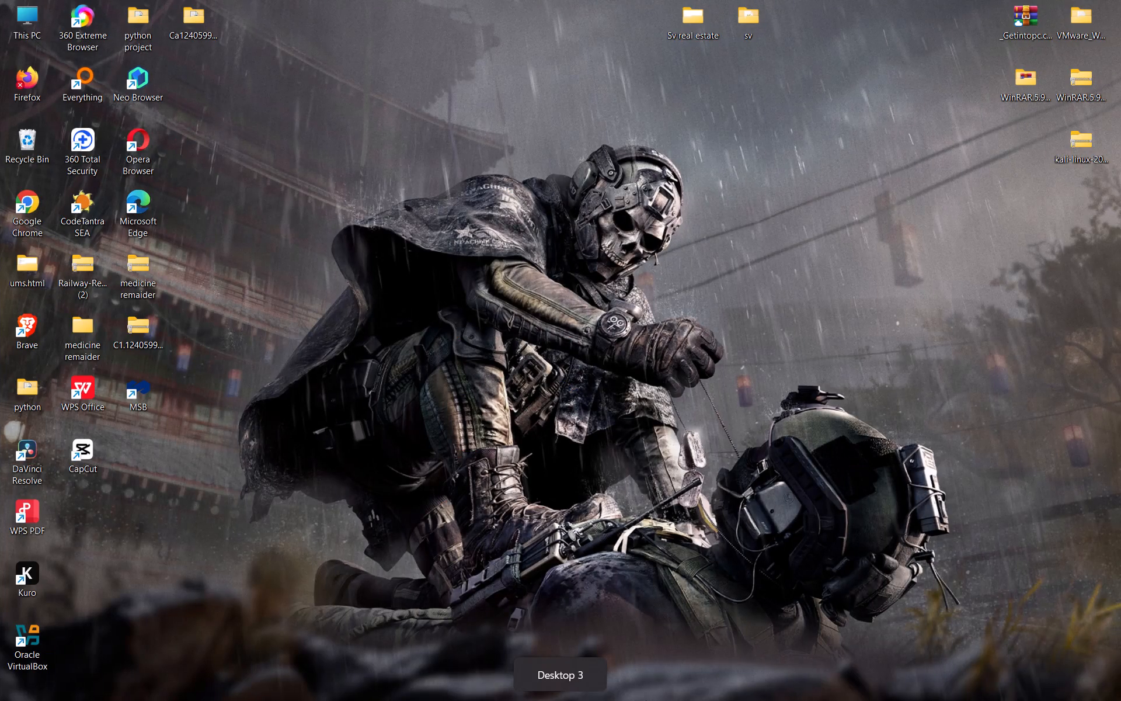
Close the dhana project's editor window.
{"action": "left_click", "coordinate": [1120, 0]}
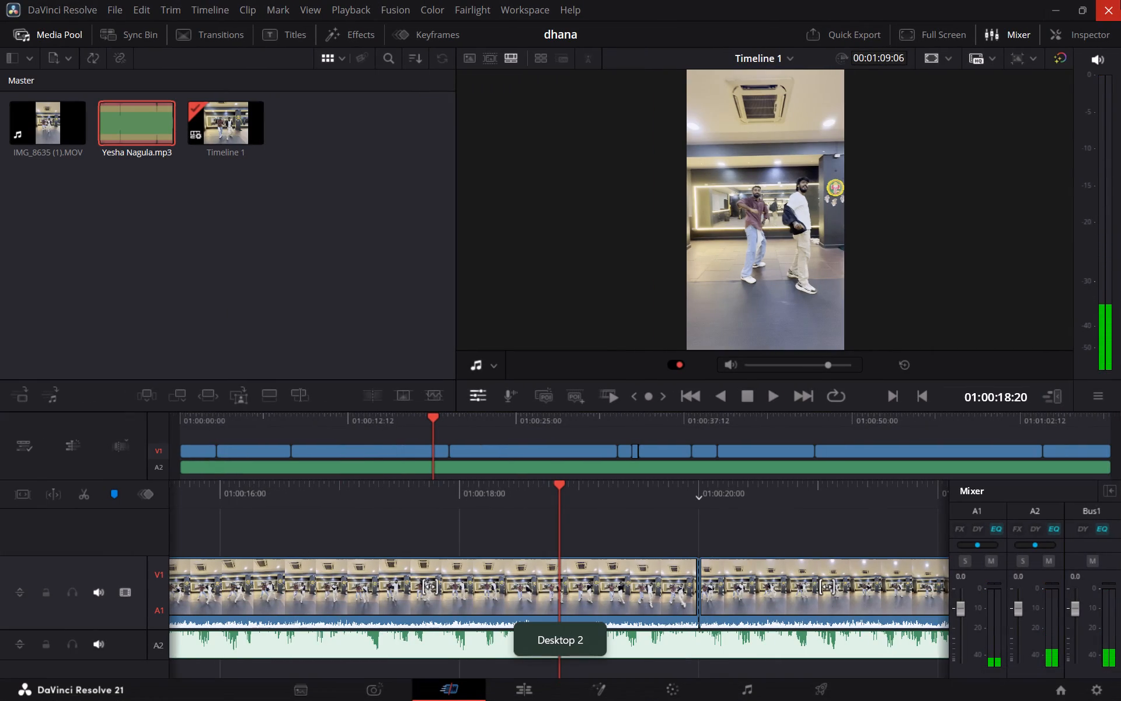